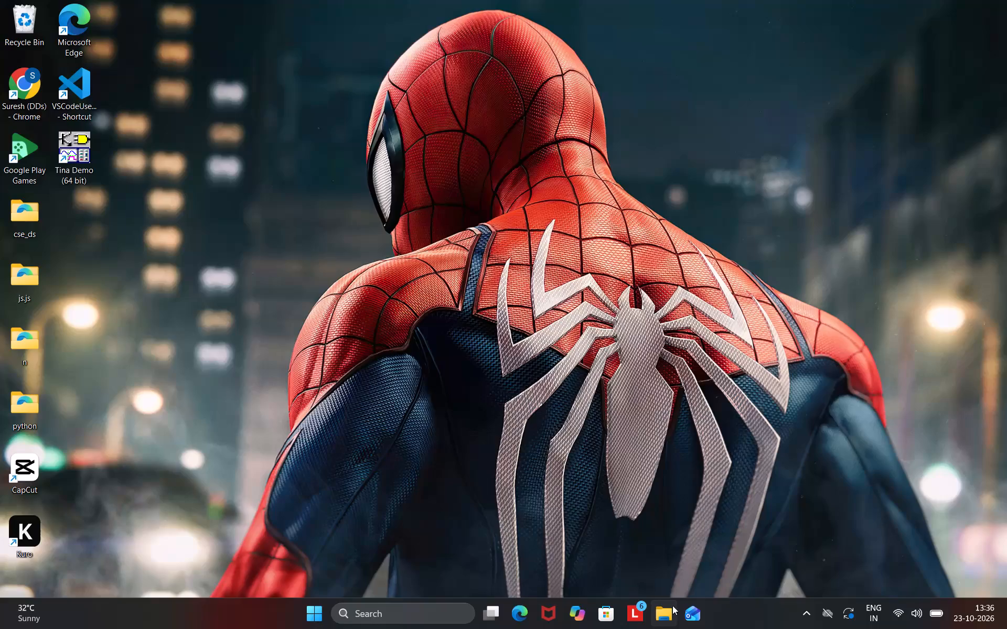
Try to view the recent video p1 from Downloads in KMPlayer 64X, closing the player and File Explorer when done.
left_click(669, 609)
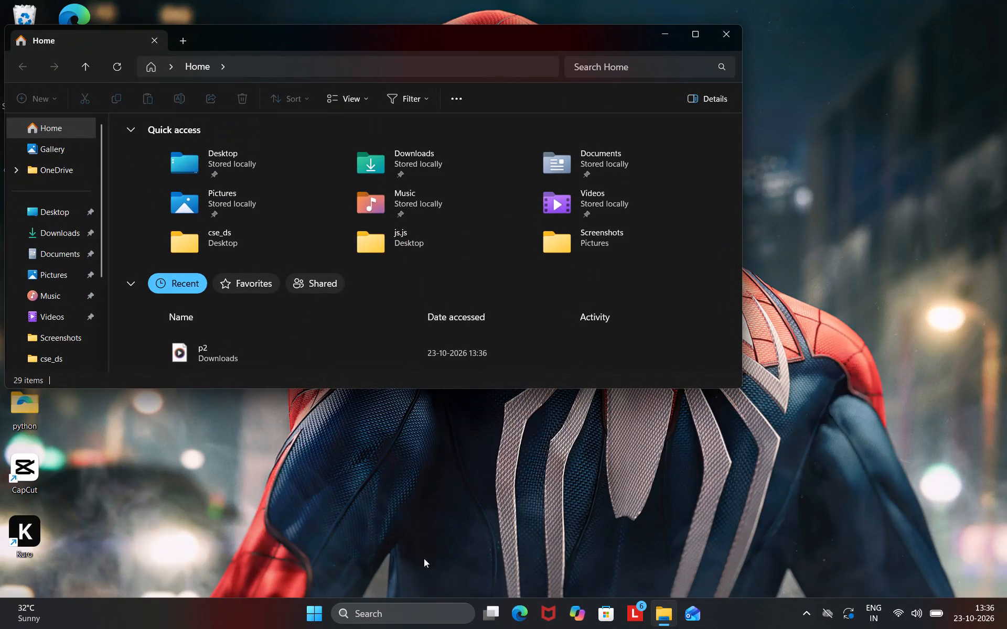
scroll(374, 292, "down", 2)
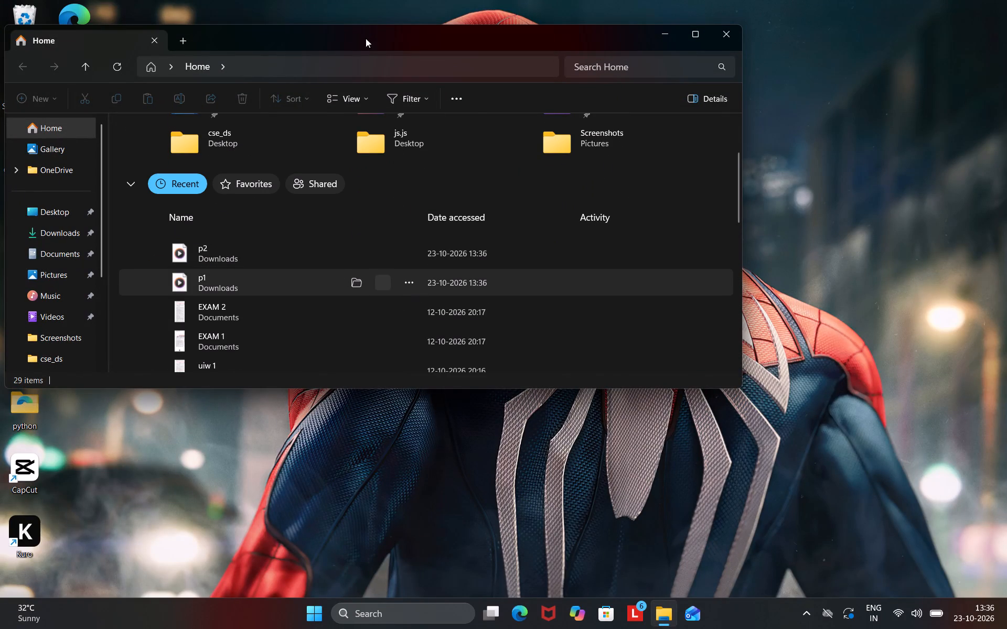
left_click(409, 278)
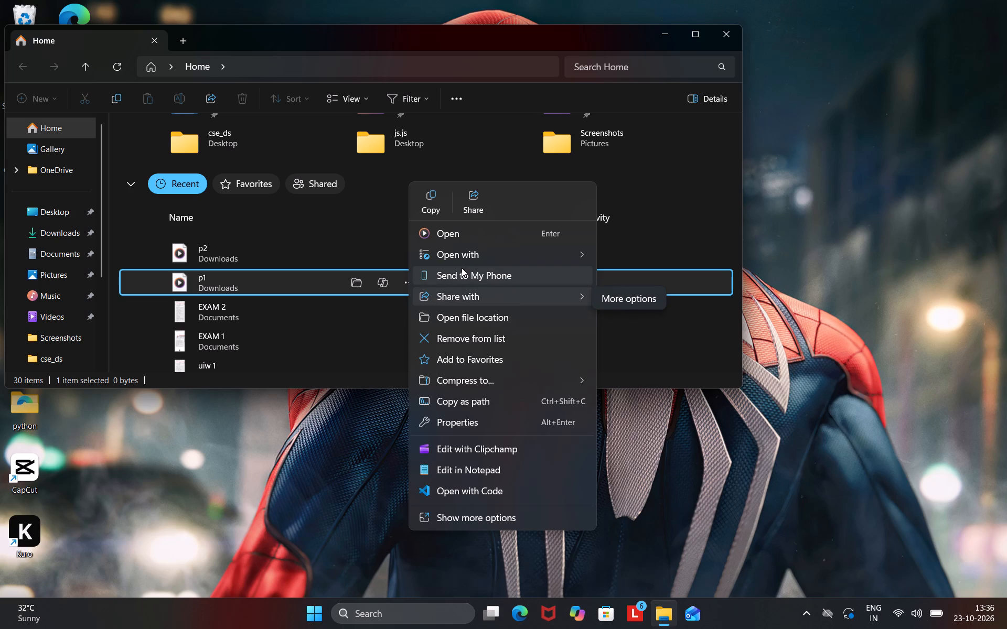
left_click(478, 251)
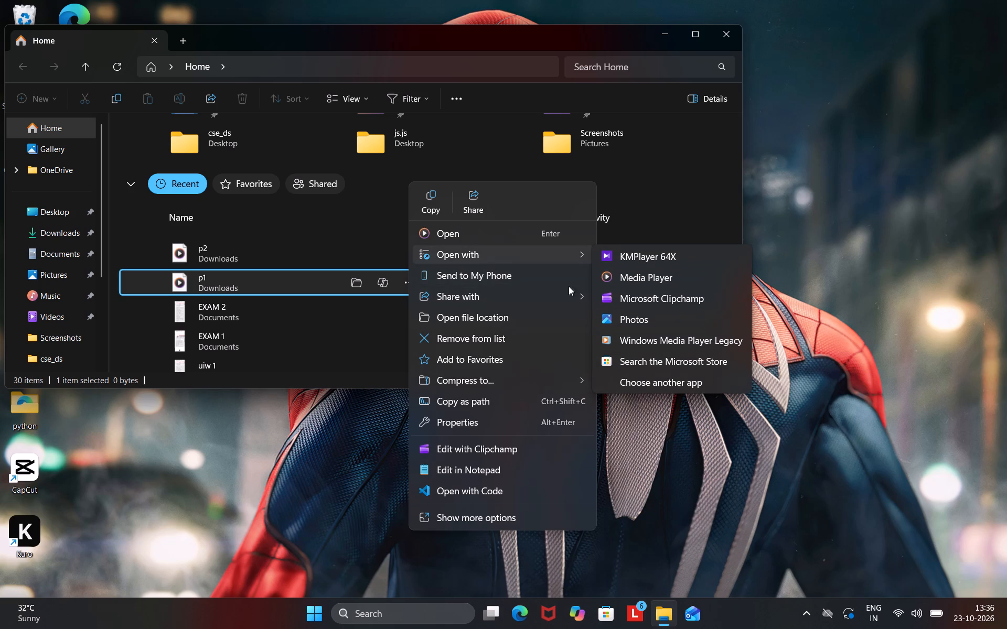
left_click(655, 250)
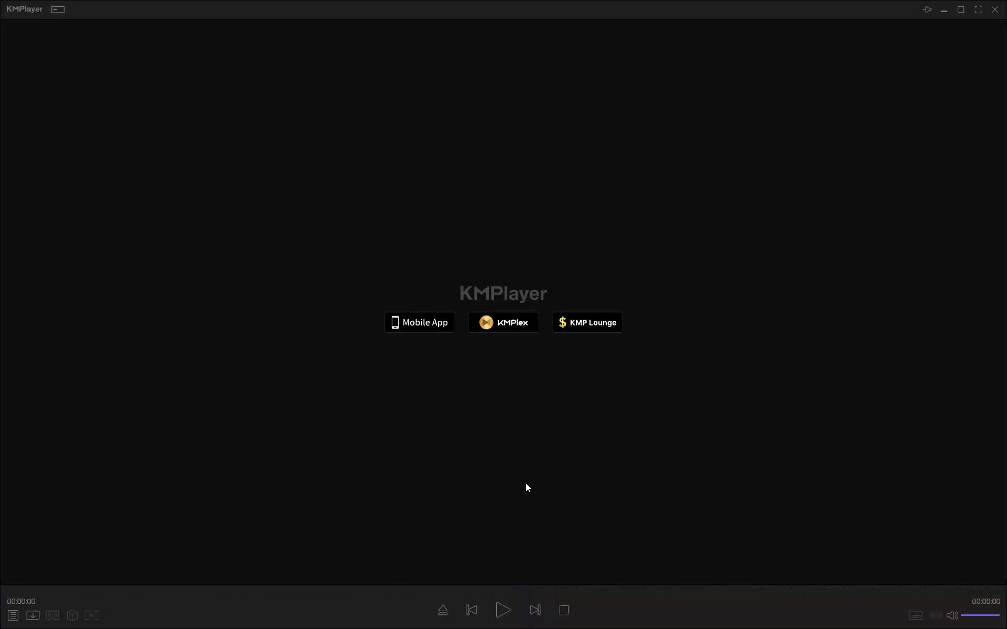
left_click(526, 483)
left_click(1006, 0)
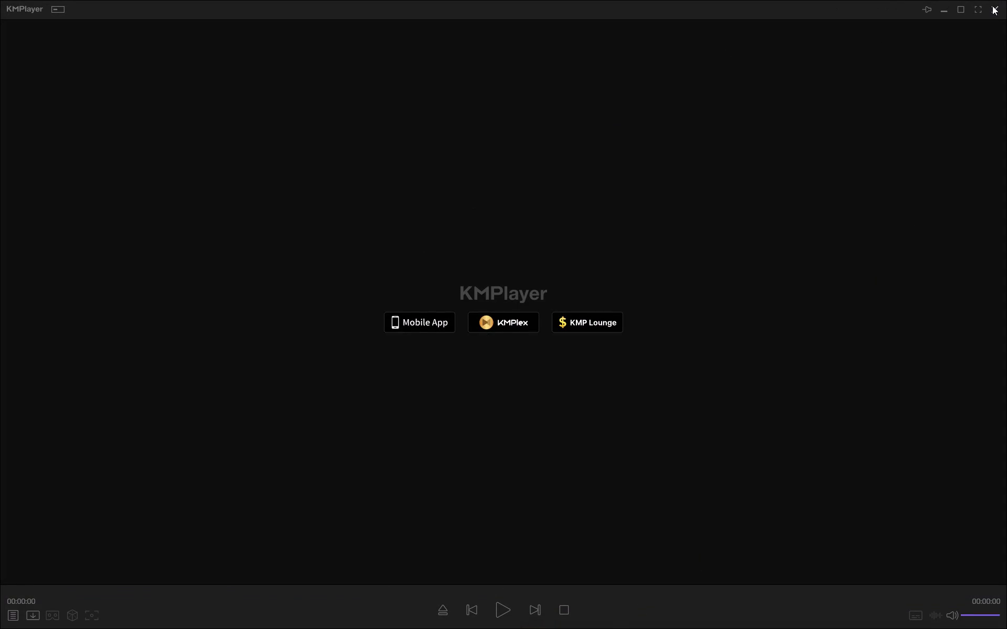
left_click(992, 6)
left_click(728, 42)
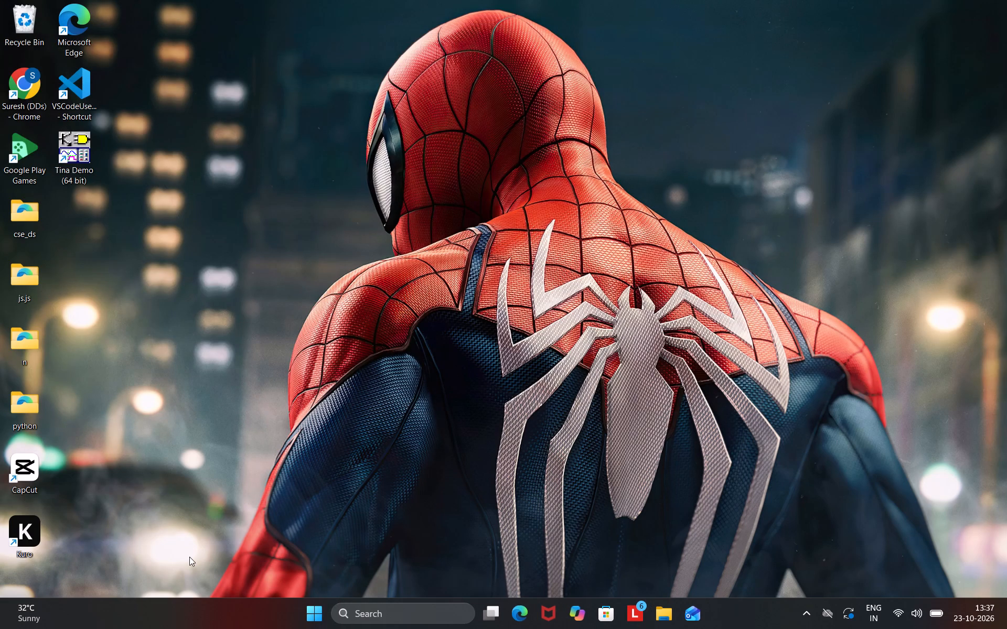
Search the installed apps for "ca" and launch CapCut.
key("a")
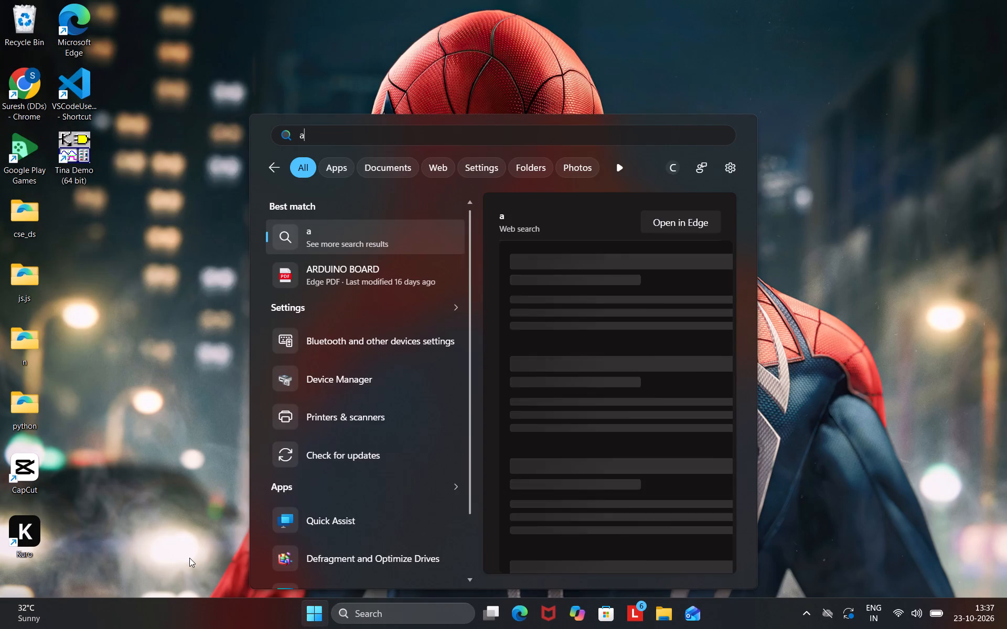
key("BackSpace")
key("c")
key("a")
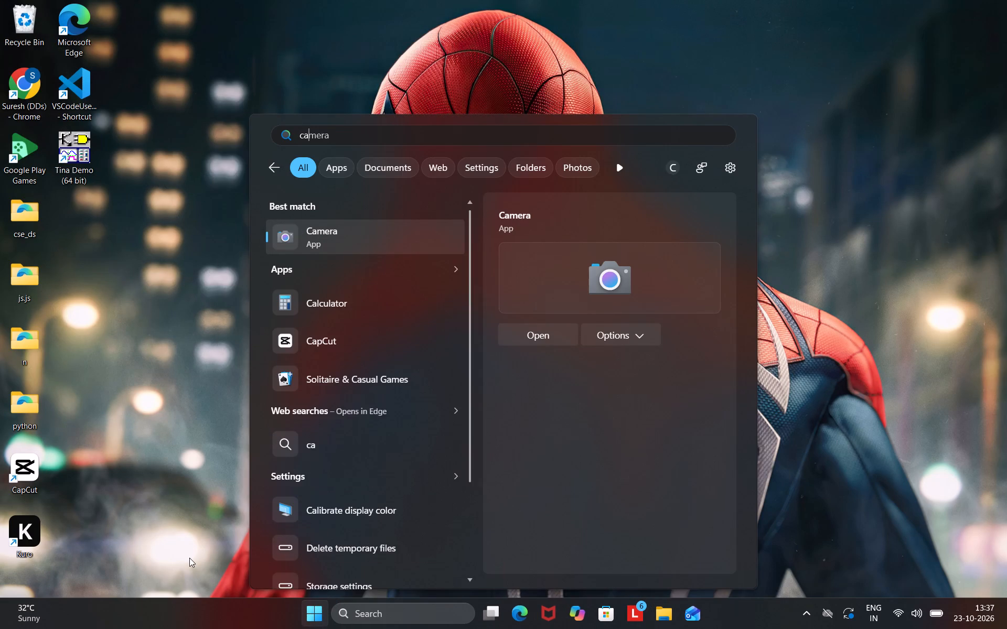
key("Down")
key("Down")
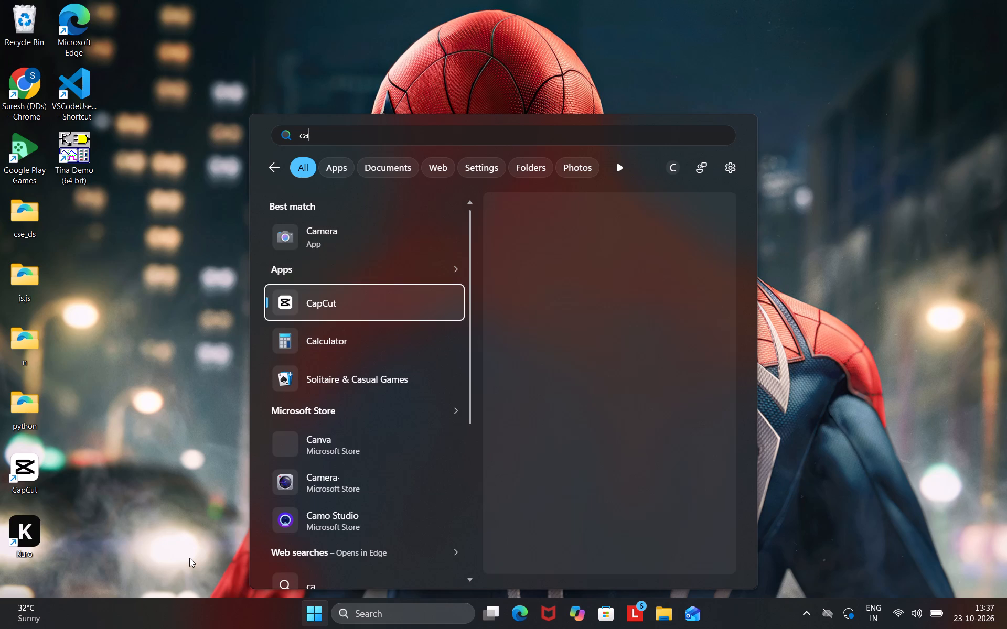
key("Return")
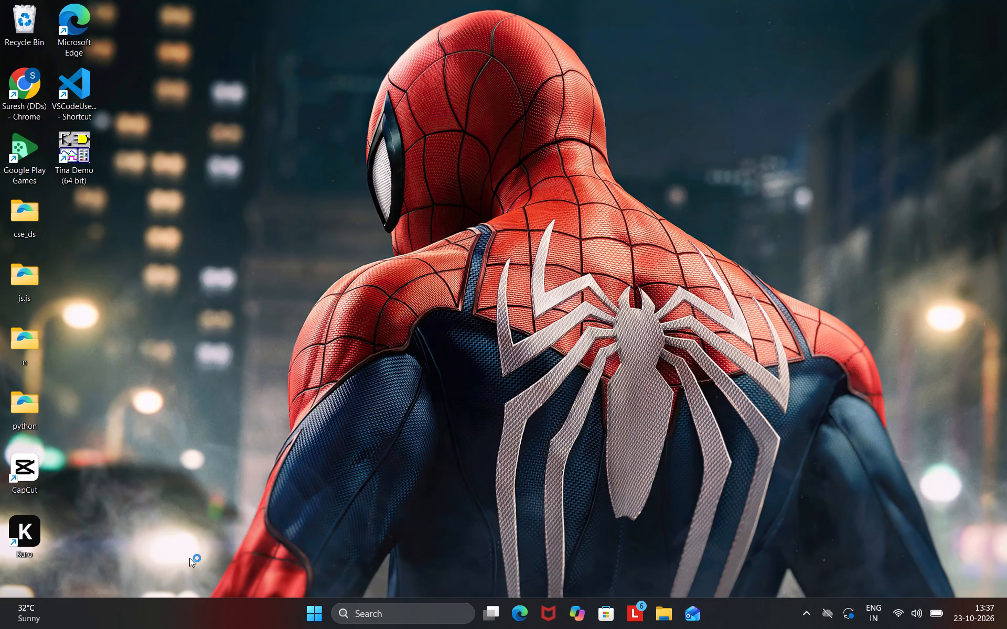
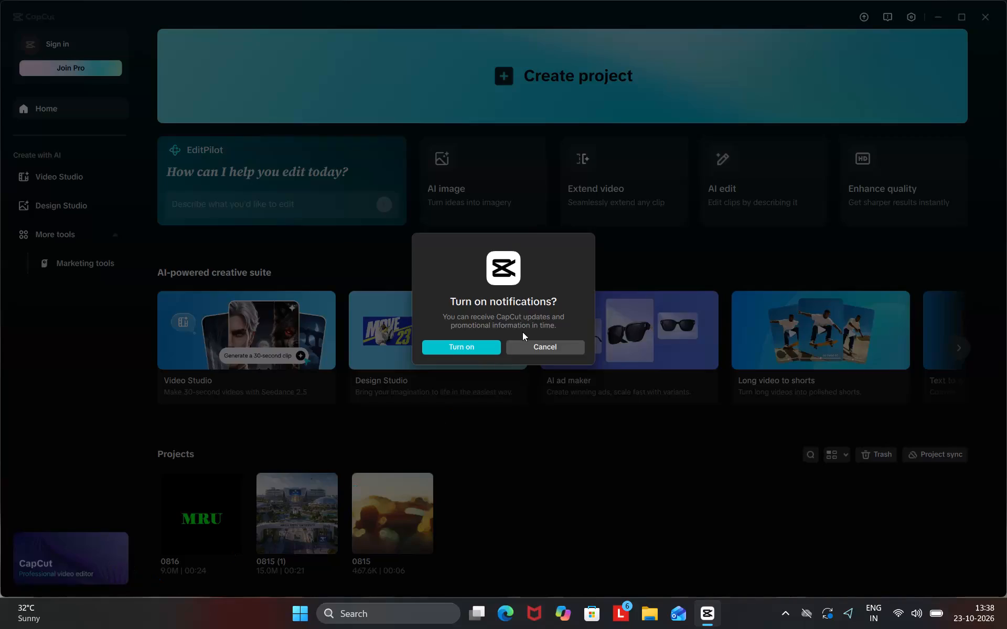
Turn on notifications, close the Windows notification settings, and create a new project.
left_click(455, 351)
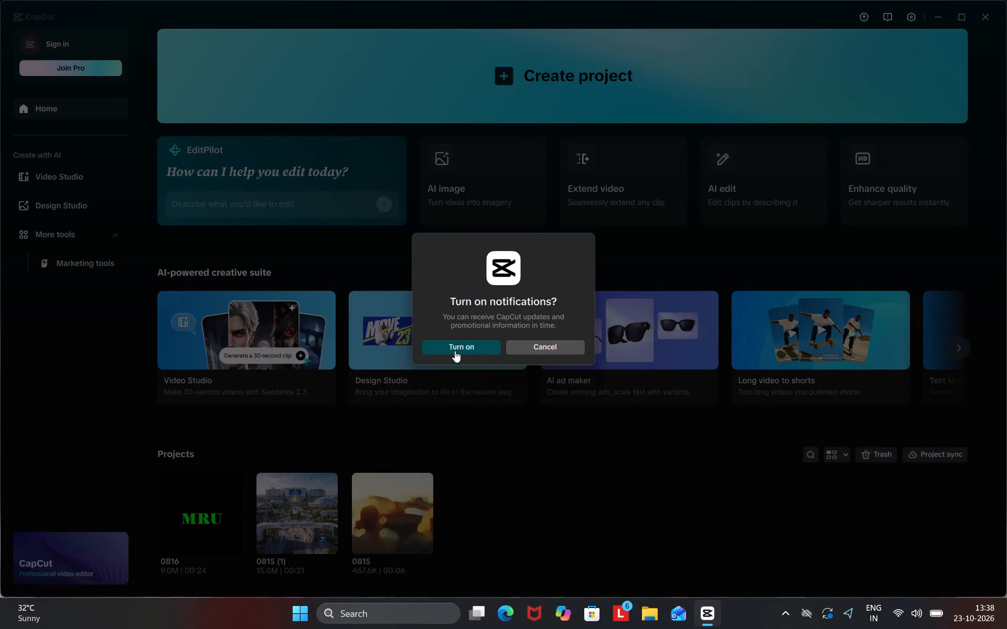
left_click(579, 106)
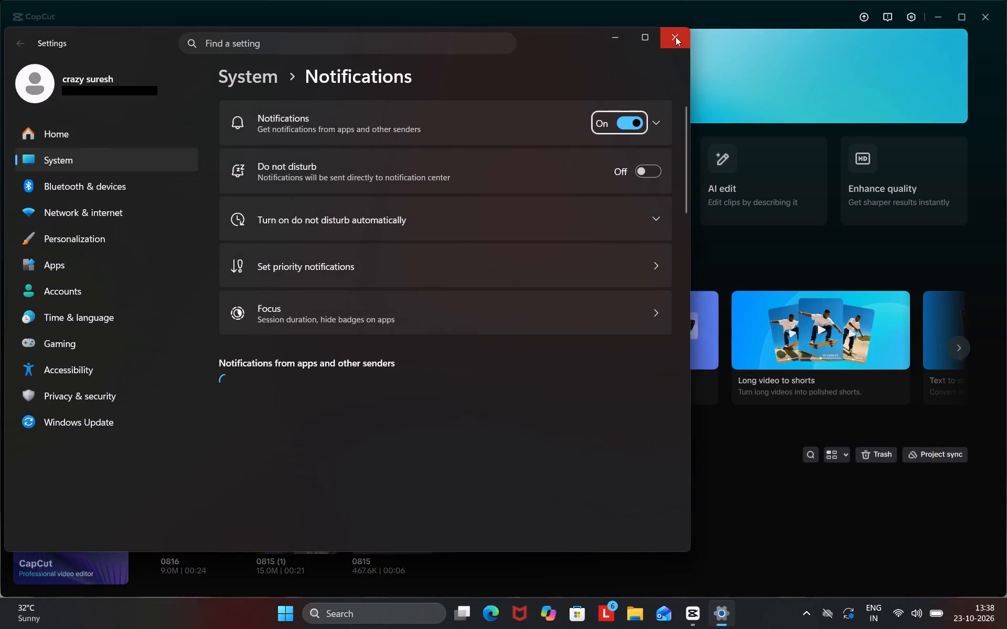
left_click(676, 37)
left_click(676, 37)
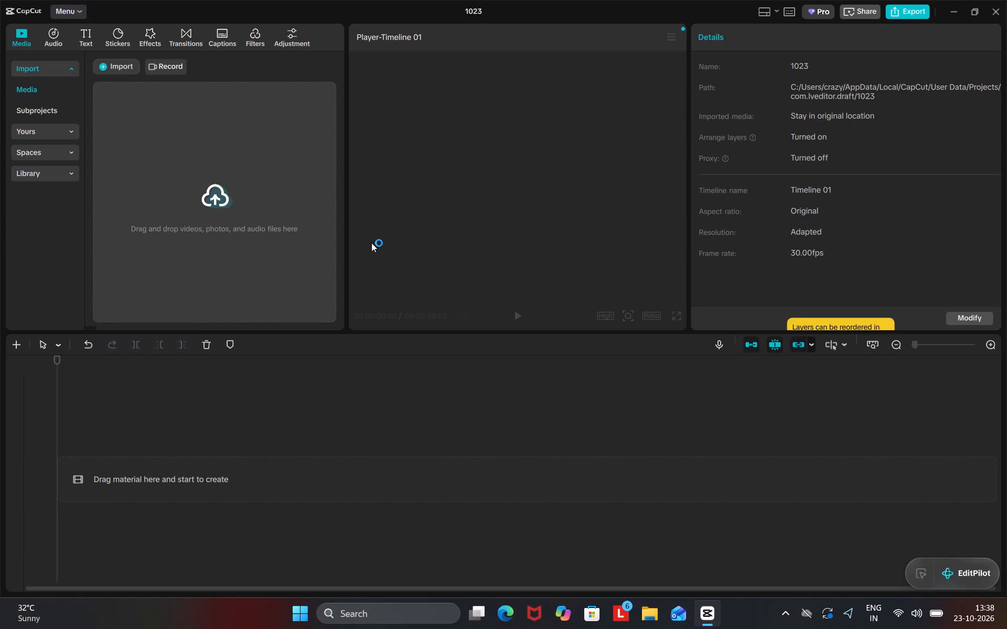
Import the p1 and p2 videos from the Downloads folder into the project media.
left_click(252, 203)
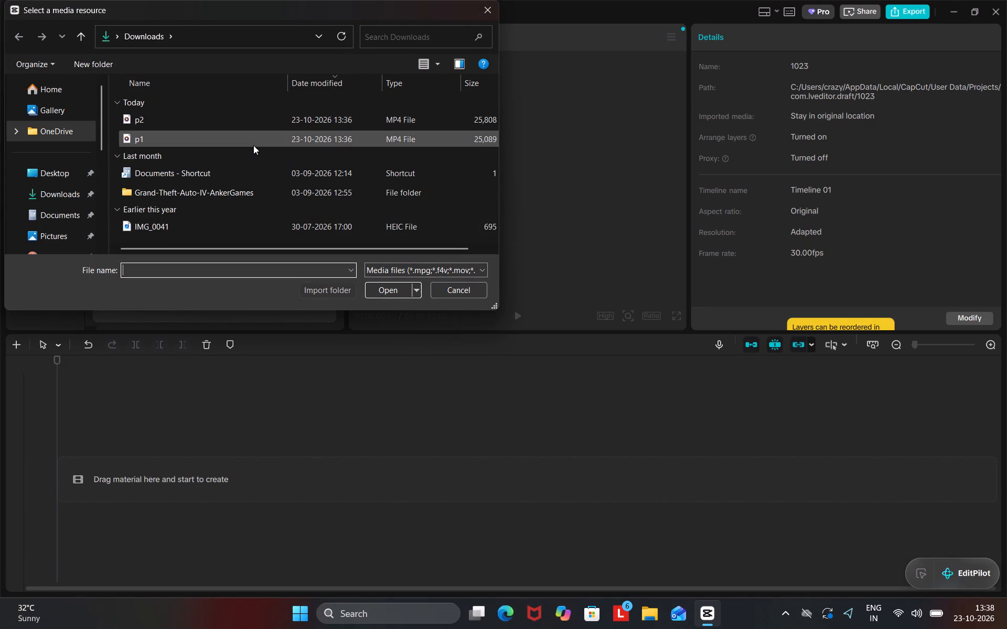
double_click(251, 139)
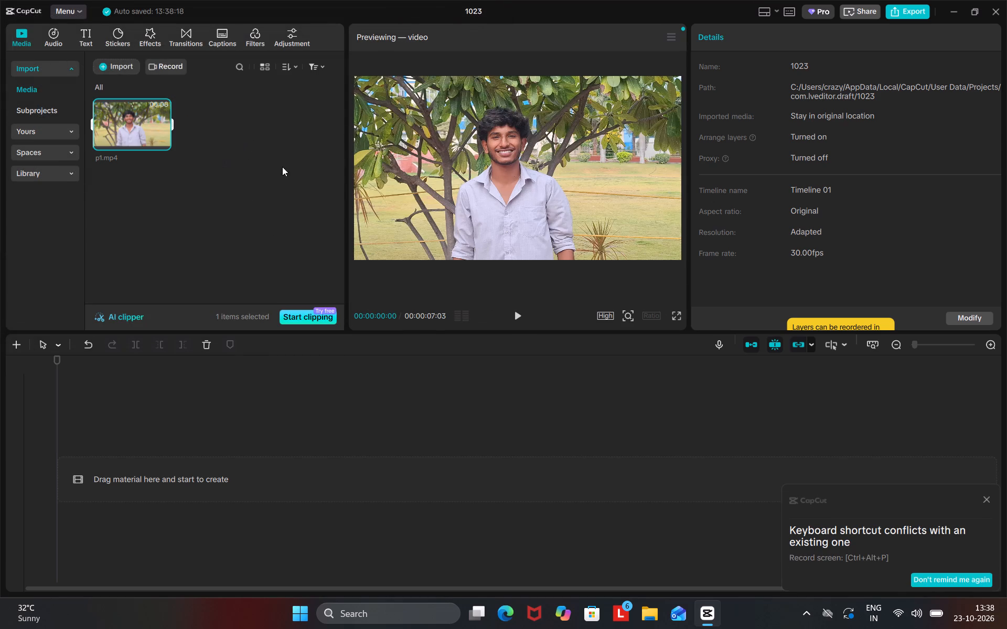
left_click(98, 67)
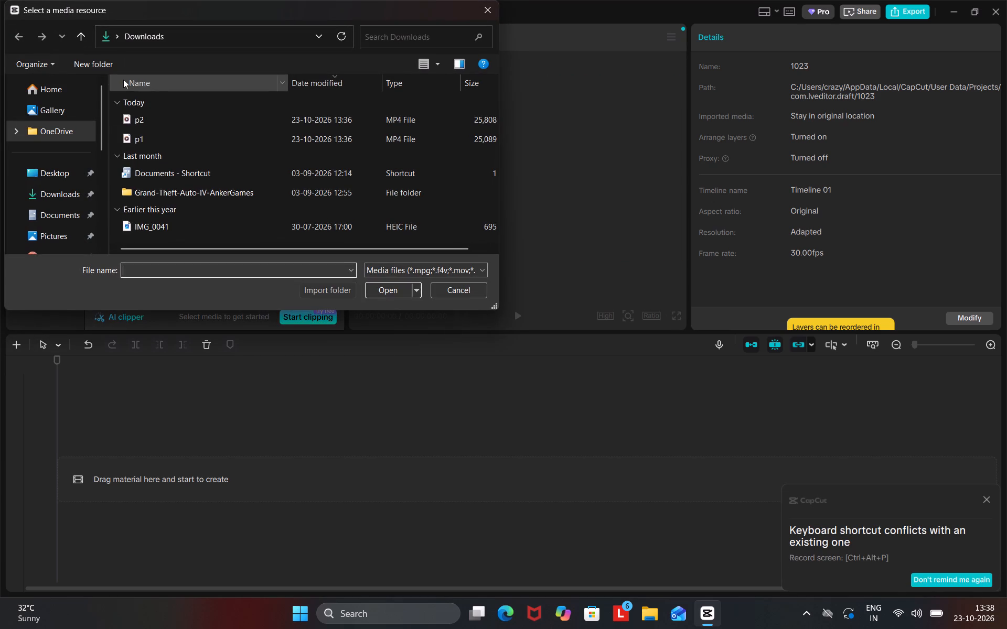
double_click(165, 114)
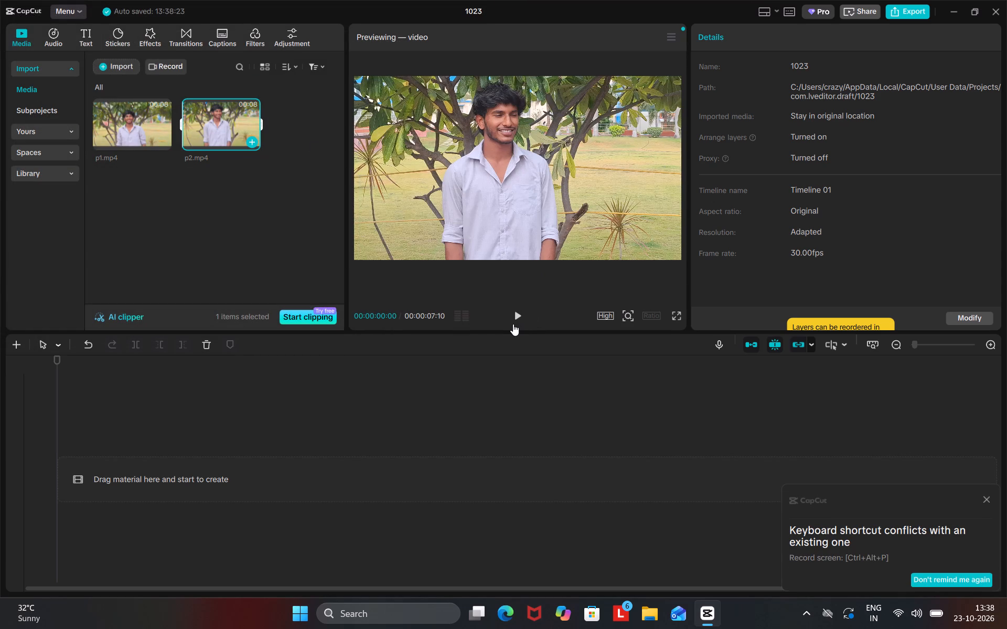
Preview p2.mp4 and add it at the start of the timeline's main track.
left_click(518, 309)
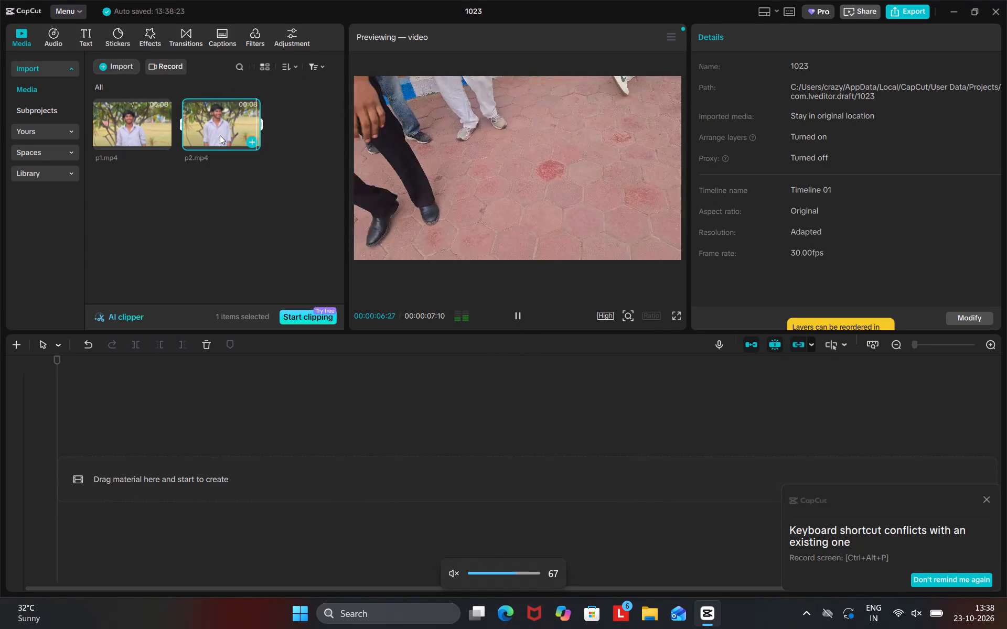
left_click_drag(218, 129, 179, 447)
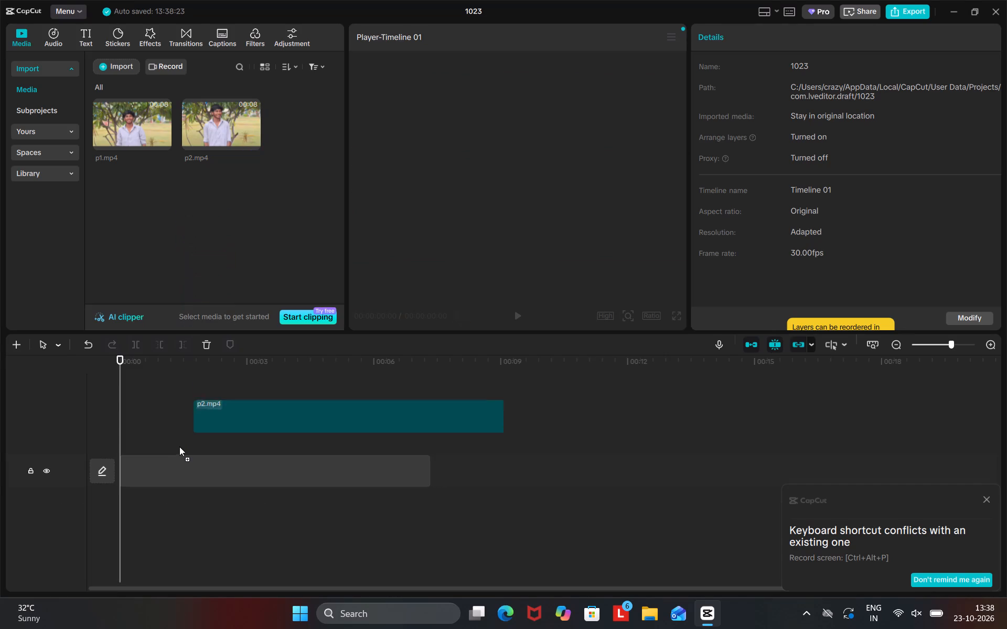
left_click_drag(179, 447, 181, 458)
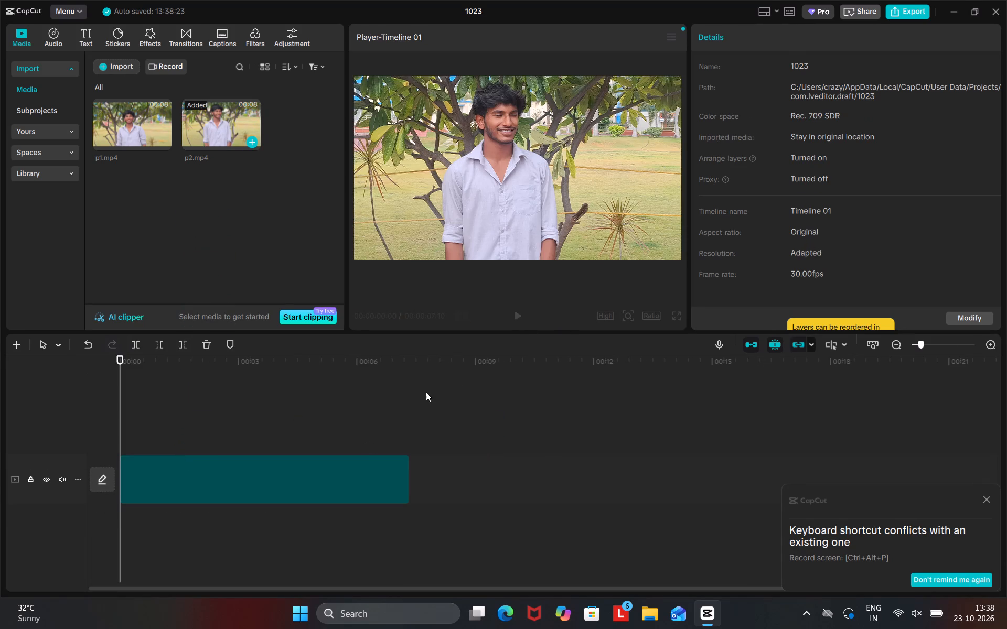
Play back the p2 clip from the timeline, including in full screen, and return to the editor.
left_click(513, 319)
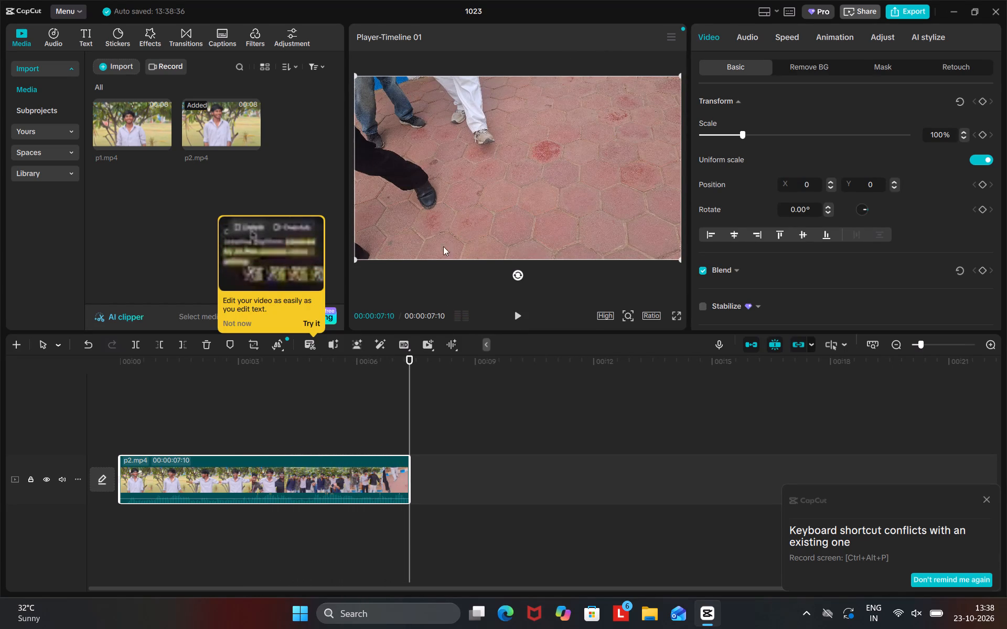
left_click(521, 314)
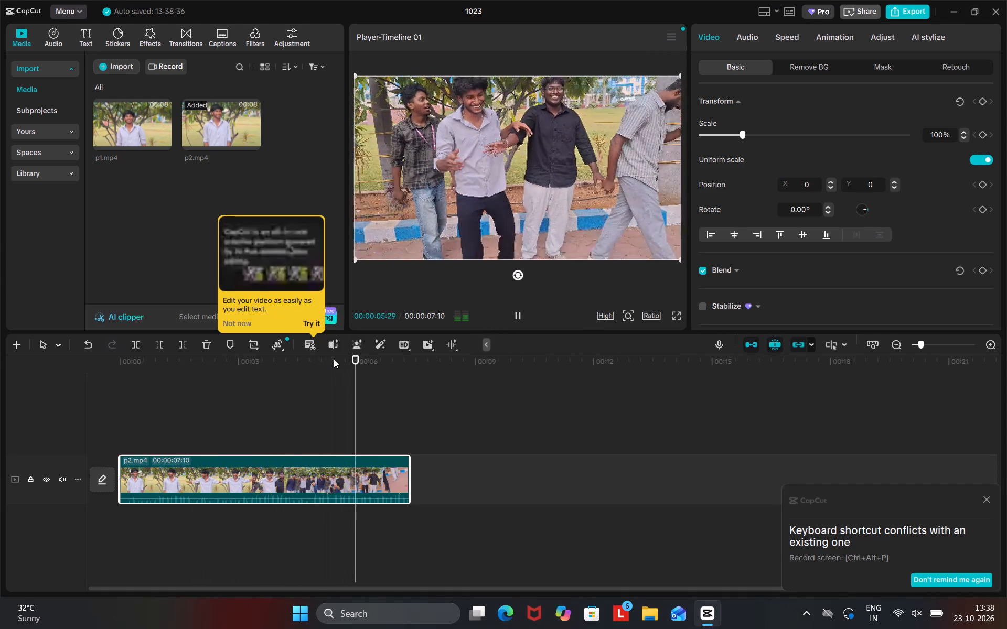
left_click(673, 314)
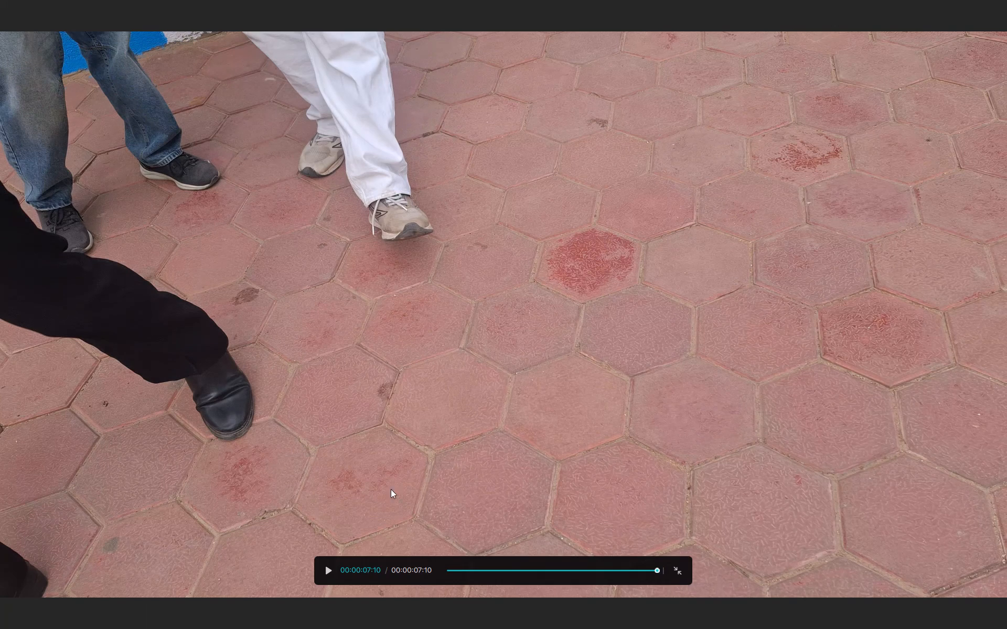
left_click(325, 571)
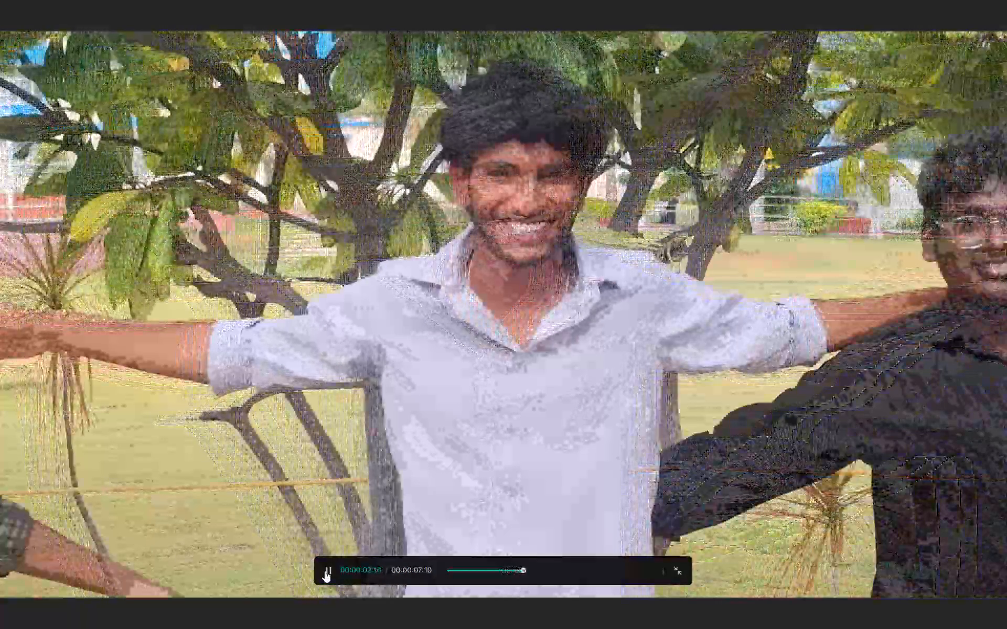
key("Escape")
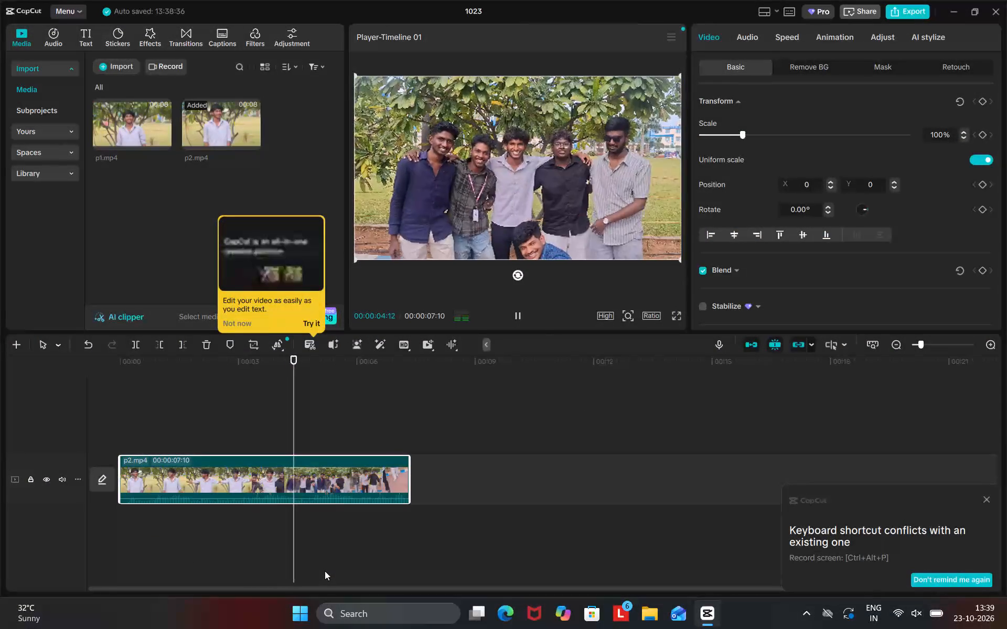
Apply Stabilize at the Recommended level to the p2 clip and try to apply Enhance quality at HD.
left_click_drag(424, 335, 422, 337)
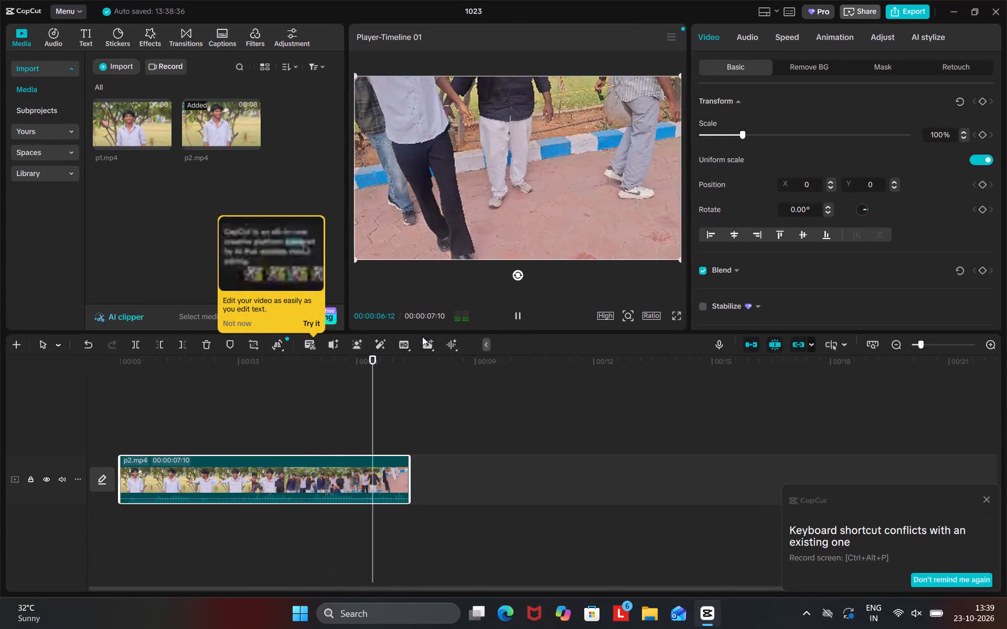
left_click_drag(422, 337, 406, 348)
left_click(393, 347)
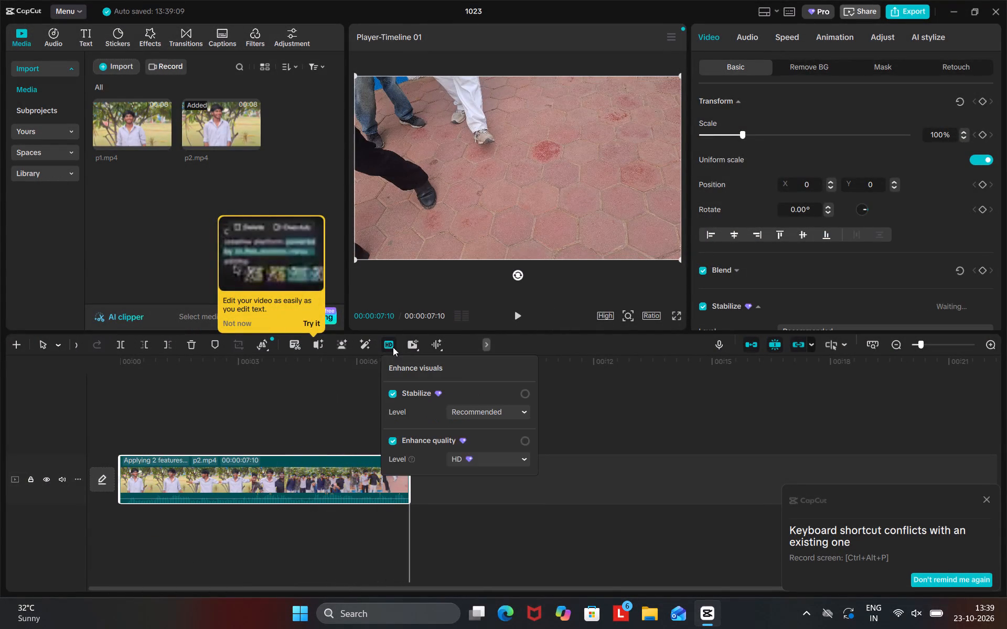
left_click(395, 441)
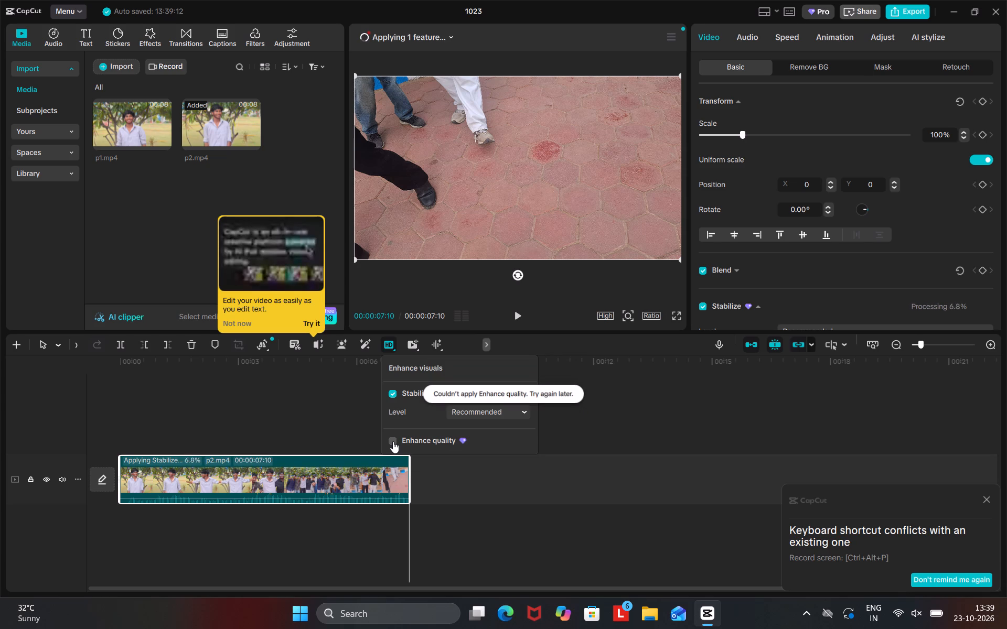
left_click(393, 441)
left_click(393, 441)
left_click(393, 441)
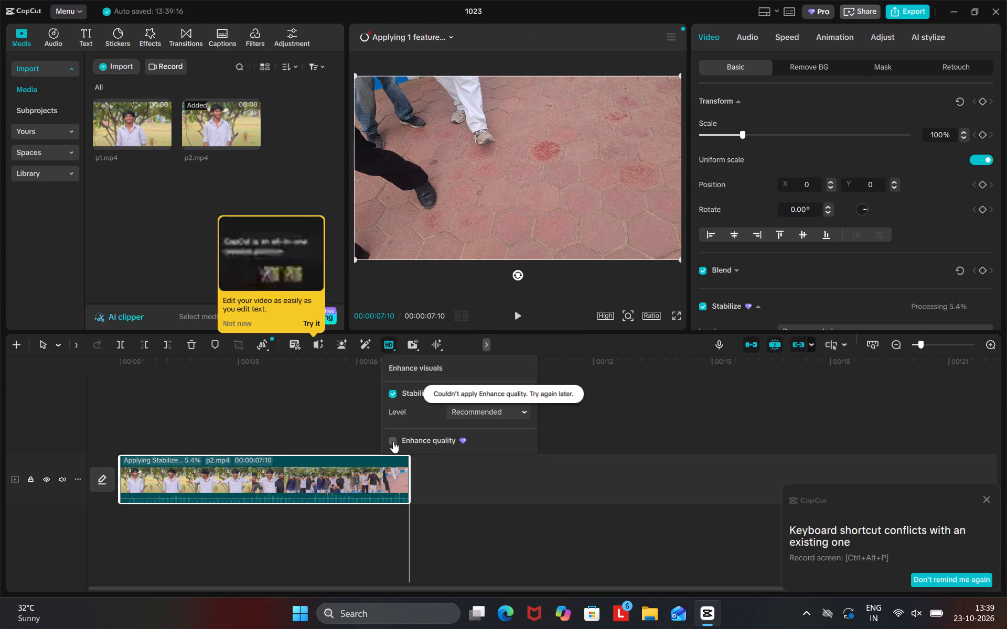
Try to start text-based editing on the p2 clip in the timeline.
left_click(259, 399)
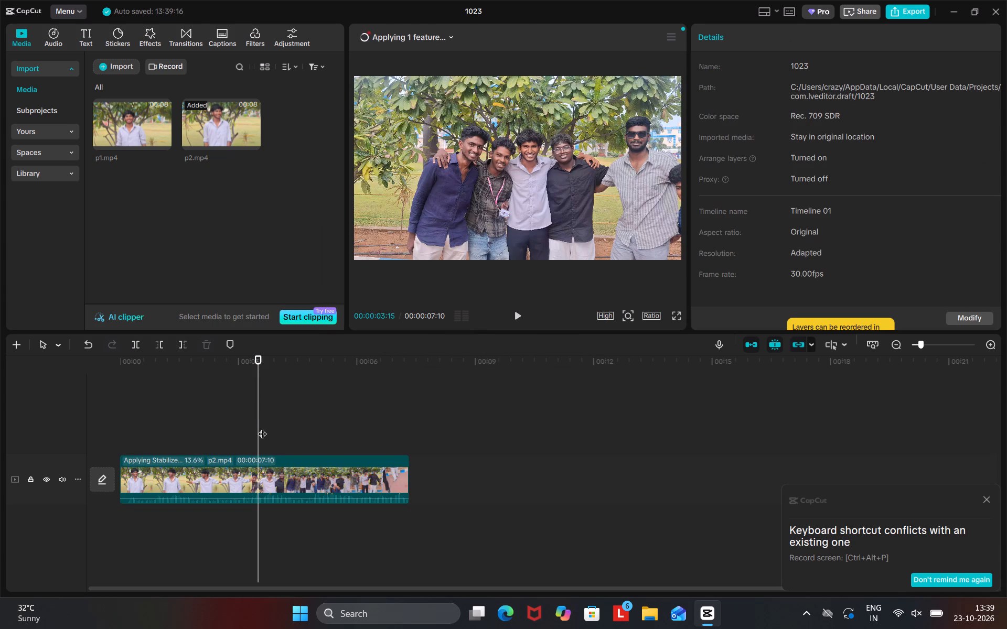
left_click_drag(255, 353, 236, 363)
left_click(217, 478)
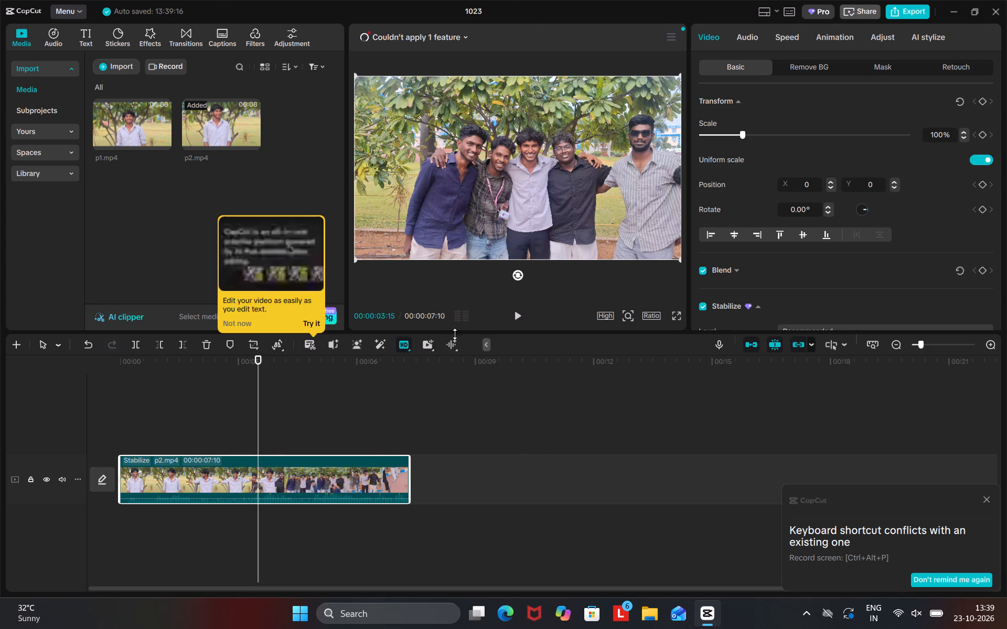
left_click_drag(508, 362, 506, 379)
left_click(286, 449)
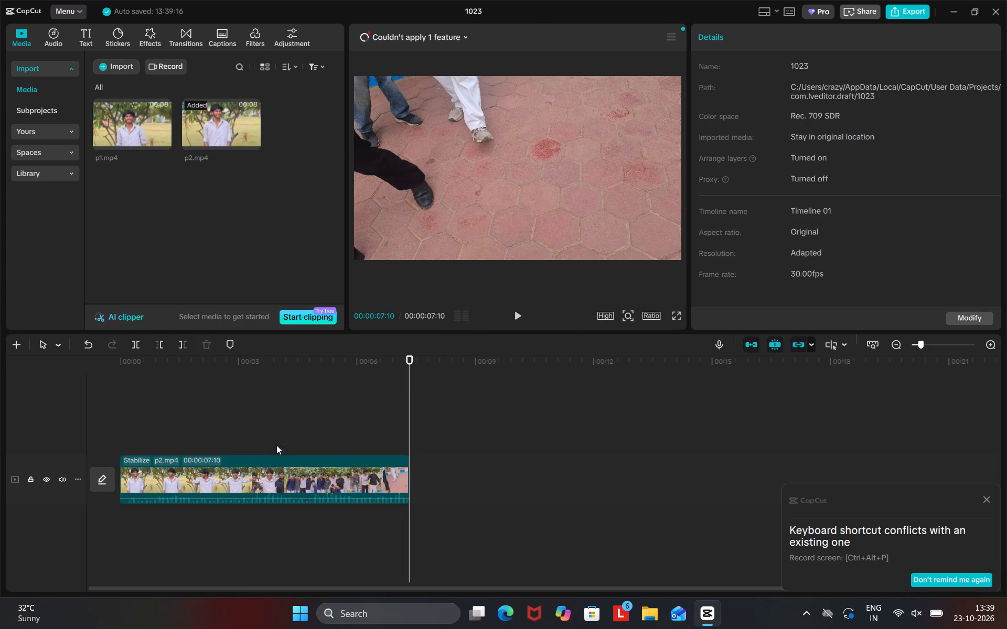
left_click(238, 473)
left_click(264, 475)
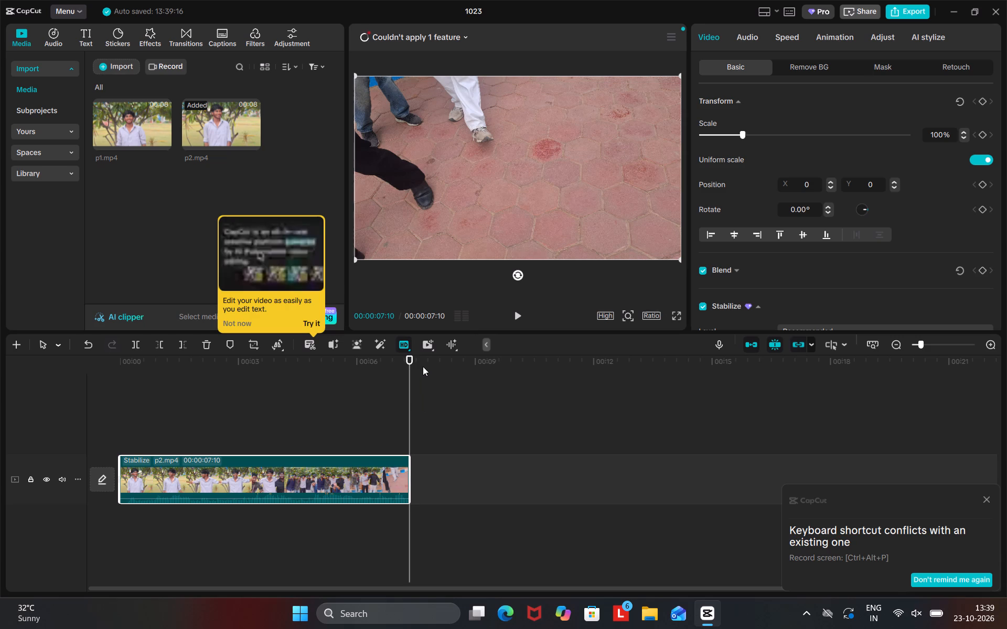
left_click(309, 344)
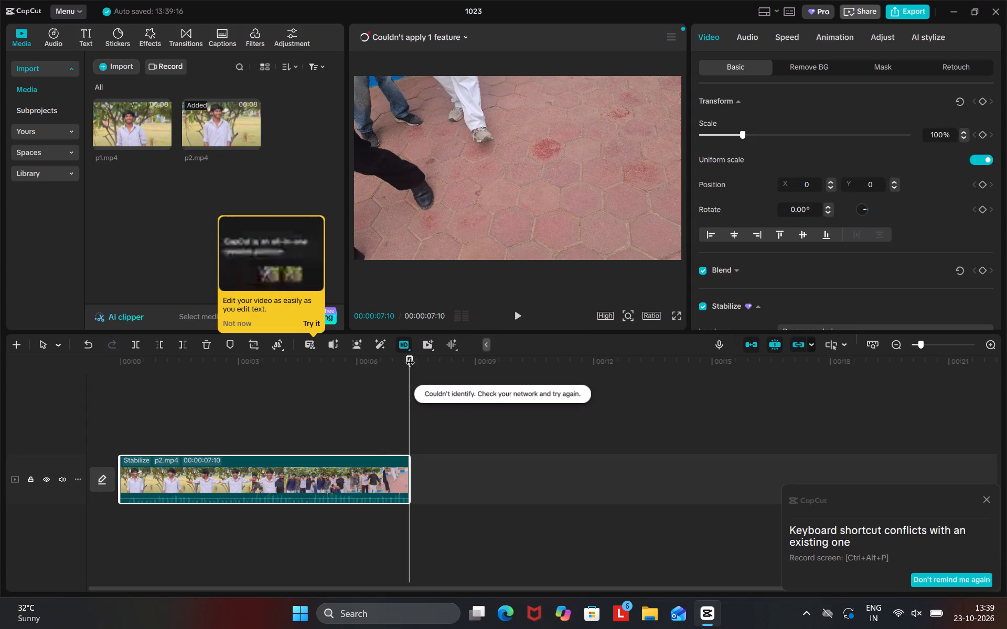
Scrub through and play the stabilized p2 clip to examine its frames, leaving the playhead at 00:00:02:00.
left_click_drag(410, 356, 291, 346)
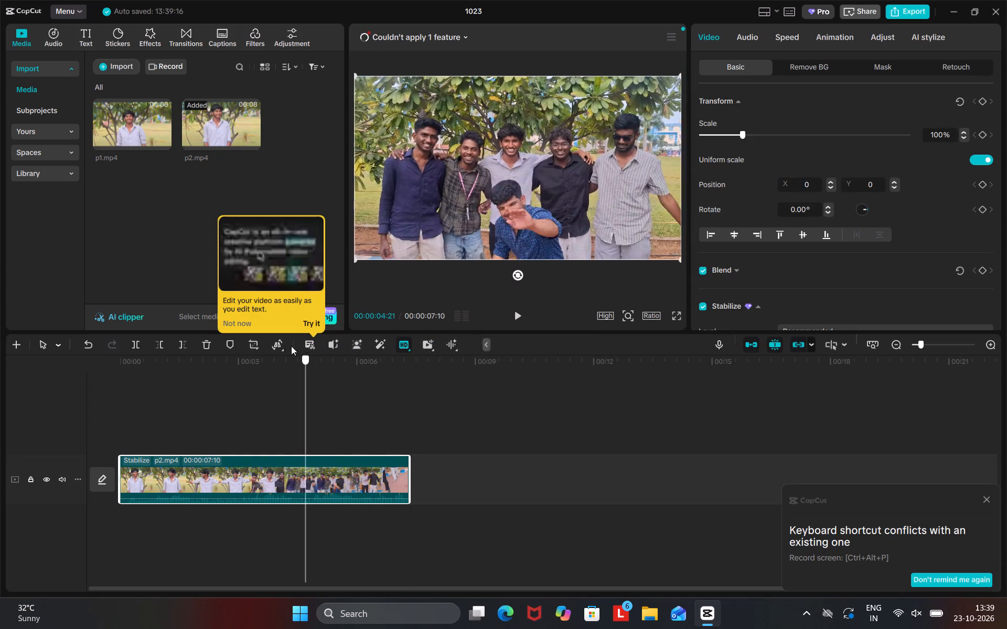
left_click_drag(291, 346, 224, 345)
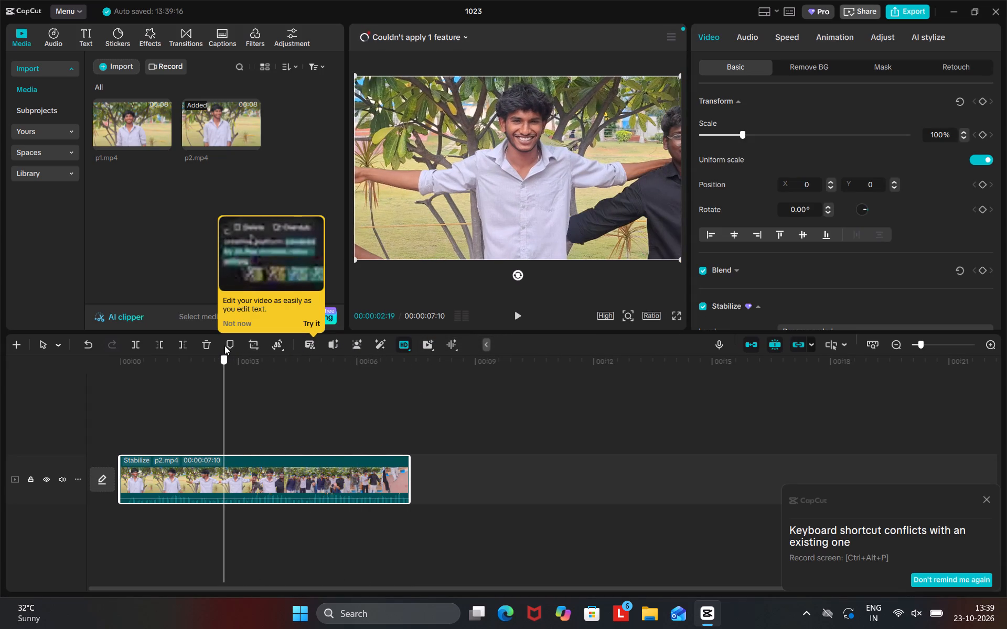
left_click_drag(224, 345, 216, 338)
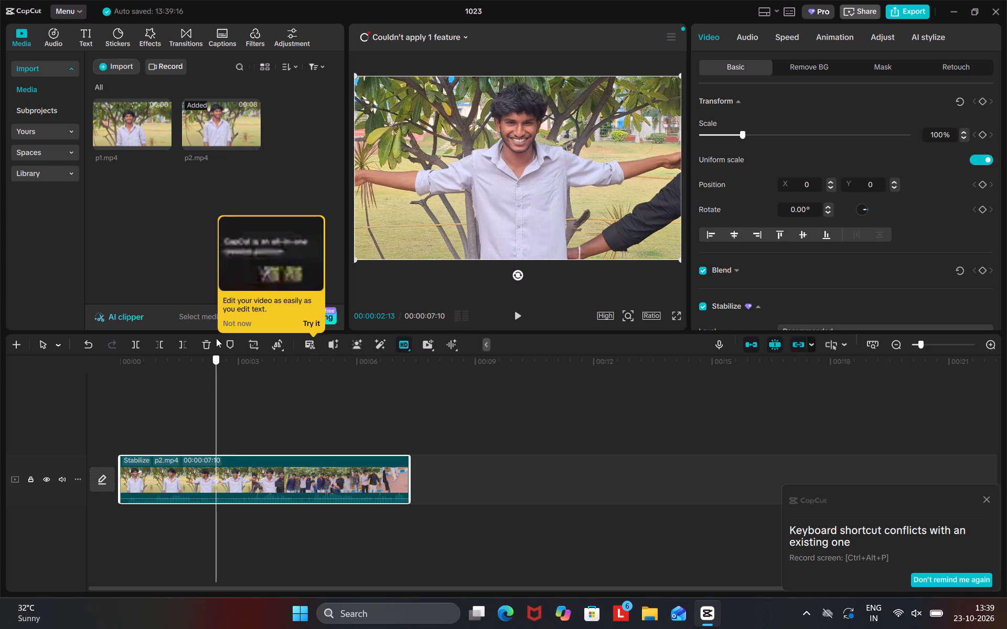
left_click_drag(216, 338, 227, 340)
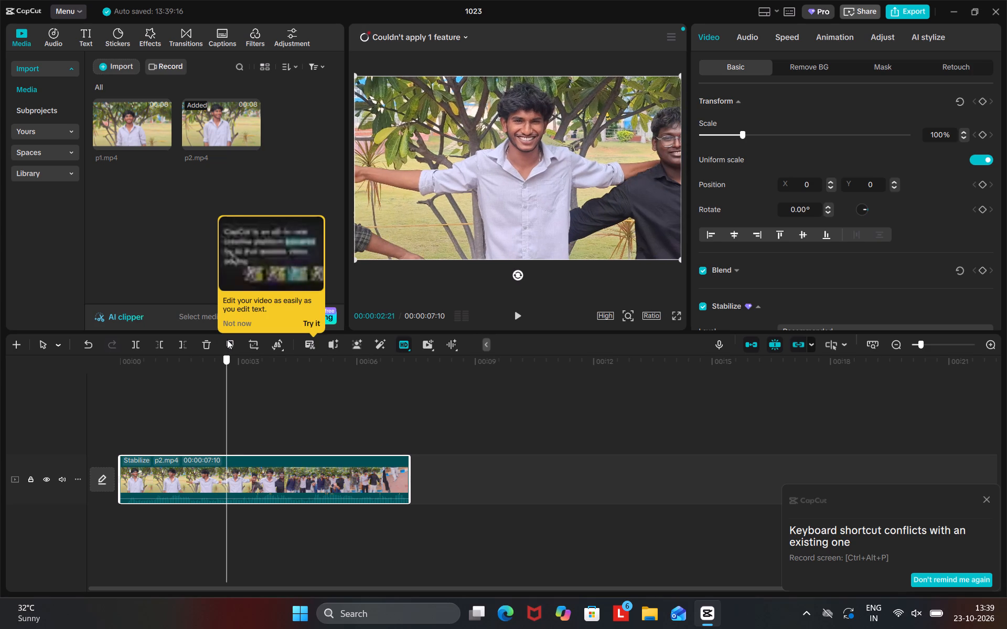
left_click_drag(227, 340, 233, 342)
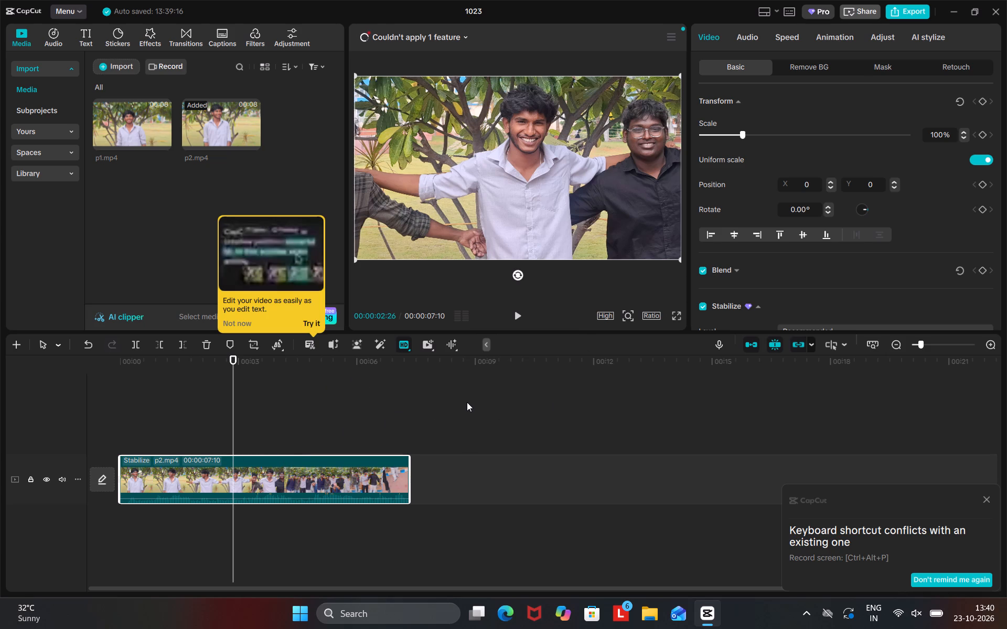
right_click_drag(491, 372, 515, 330)
left_click(512, 321)
right_click_drag(510, 345, 500, 347)
right_click(542, 353)
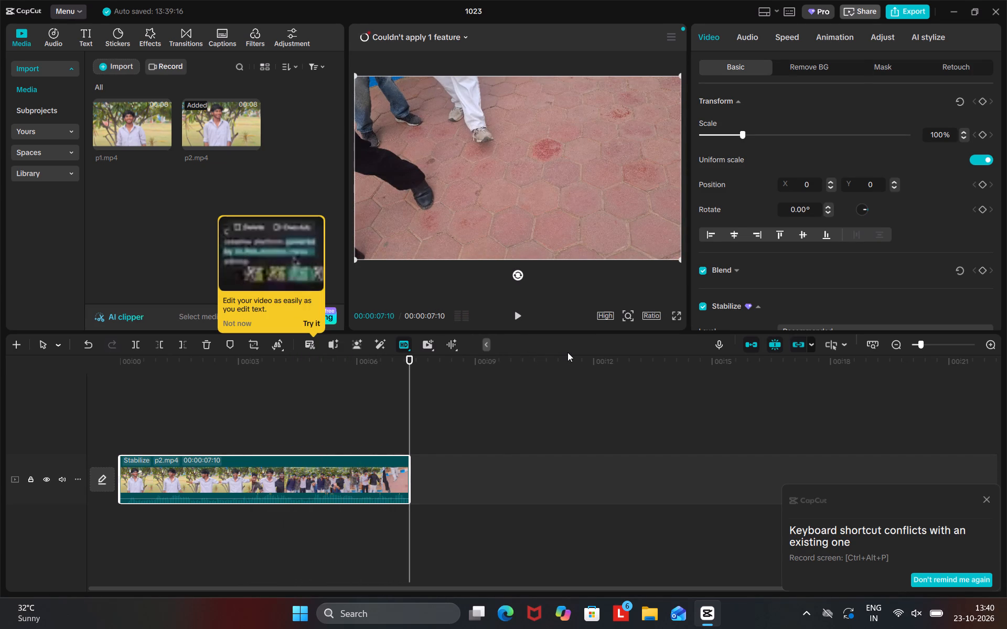
left_click_drag(409, 361, 356, 357)
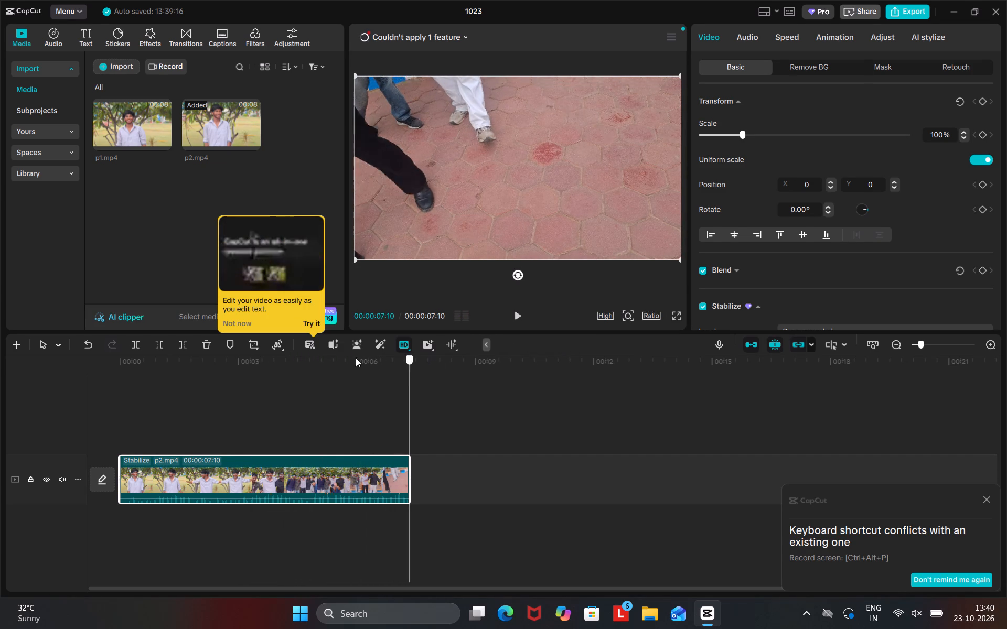
left_click_drag(356, 357, 219, 343)
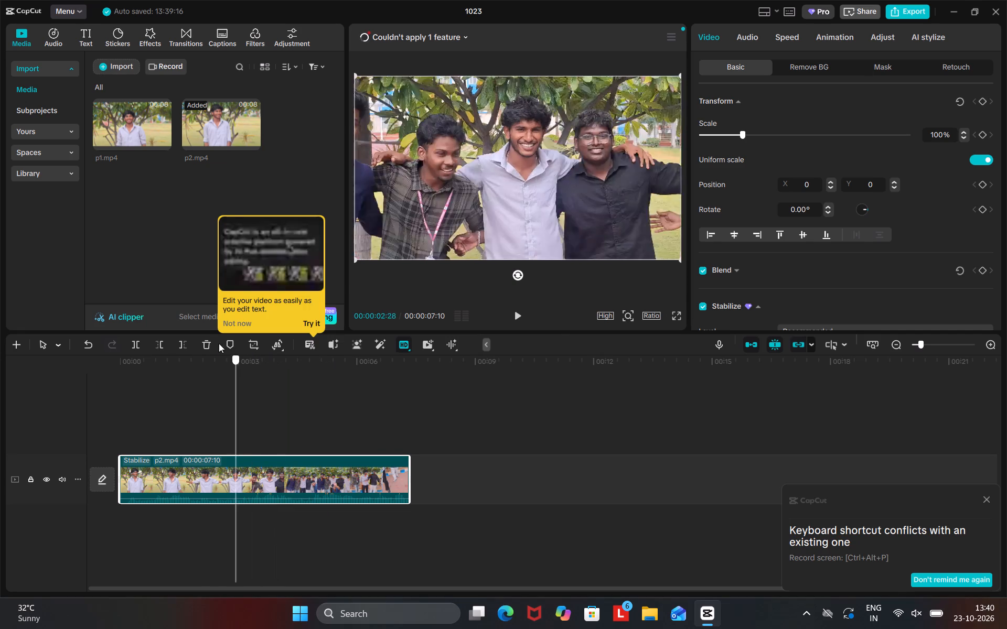
left_click_drag(219, 343, 199, 333)
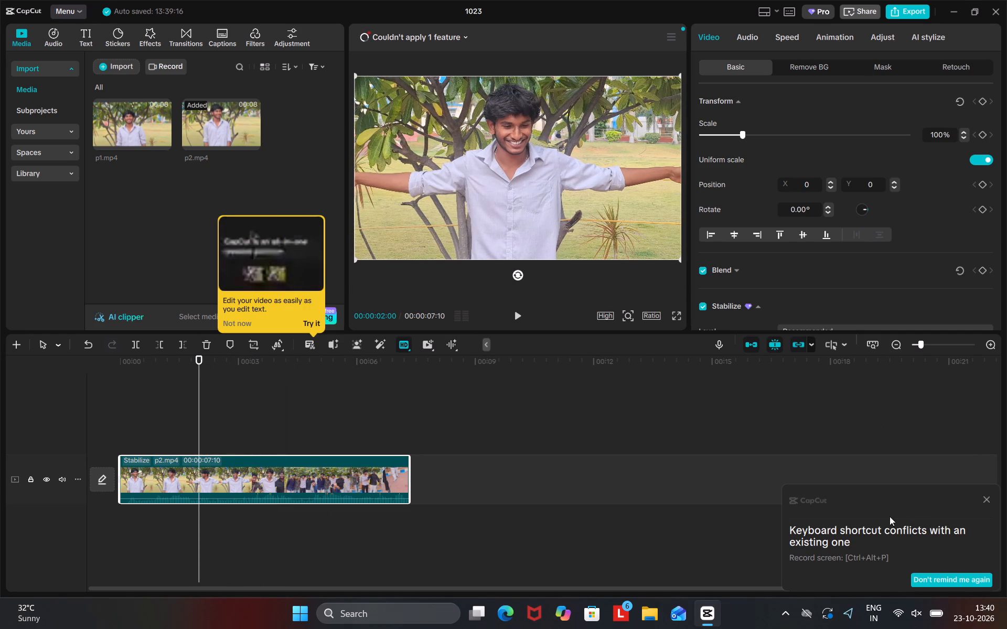
Dismiss the keyboard shortcut conflict notification.
left_click_drag(994, 496, 988, 500)
left_click(986, 503)
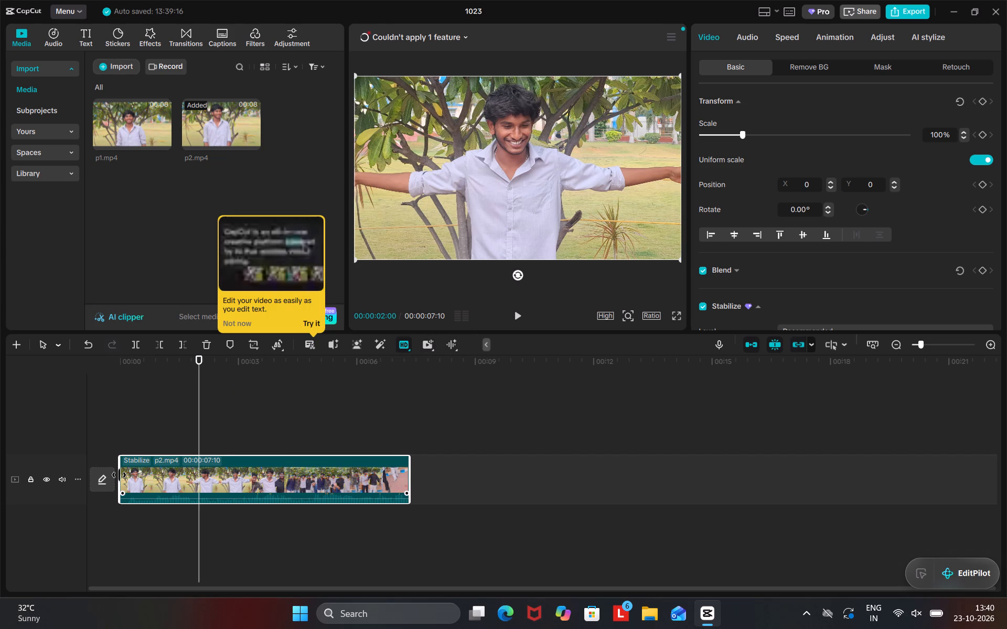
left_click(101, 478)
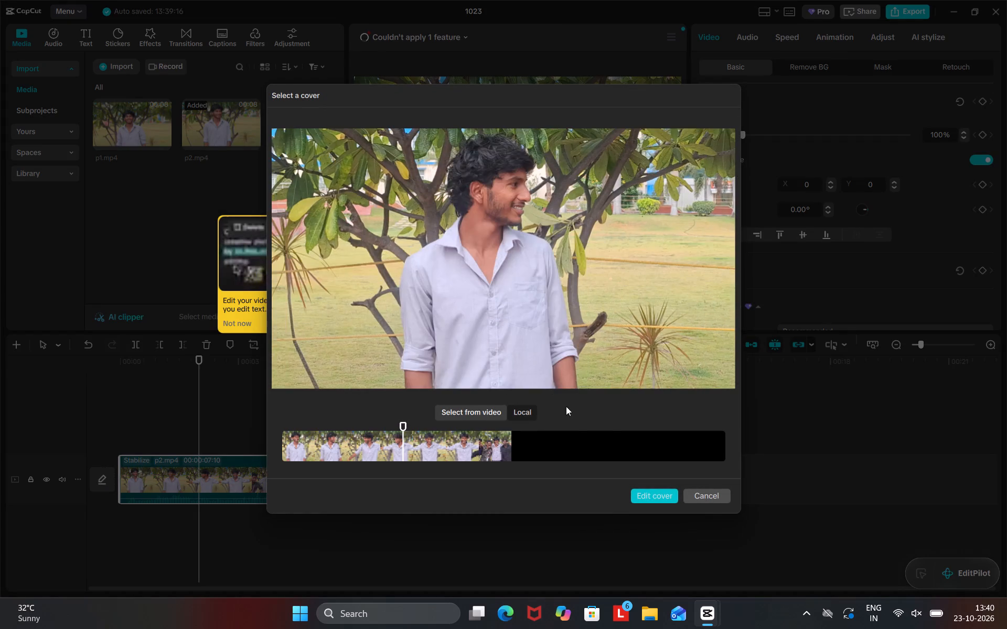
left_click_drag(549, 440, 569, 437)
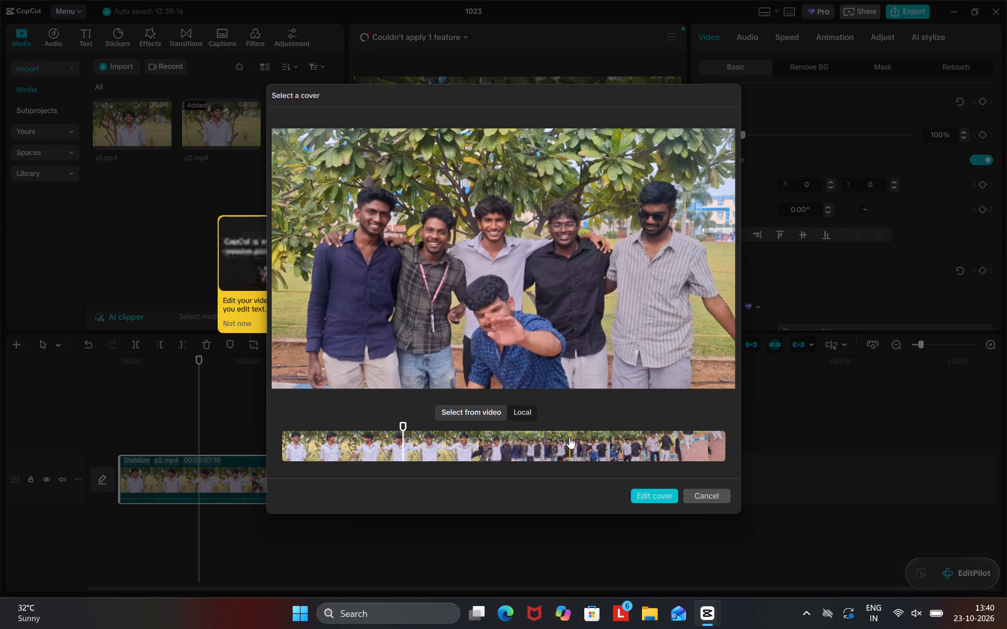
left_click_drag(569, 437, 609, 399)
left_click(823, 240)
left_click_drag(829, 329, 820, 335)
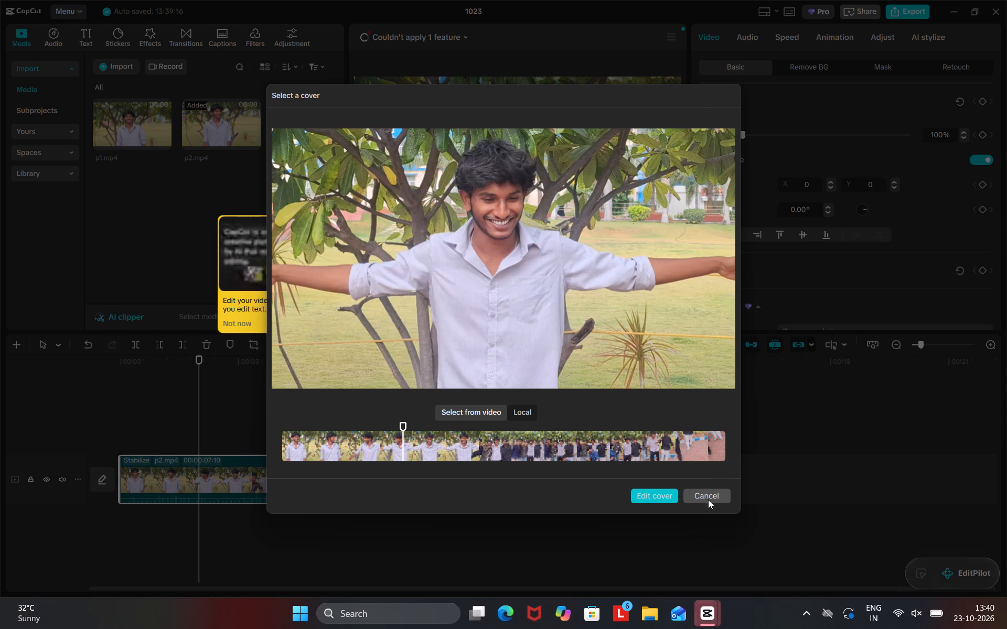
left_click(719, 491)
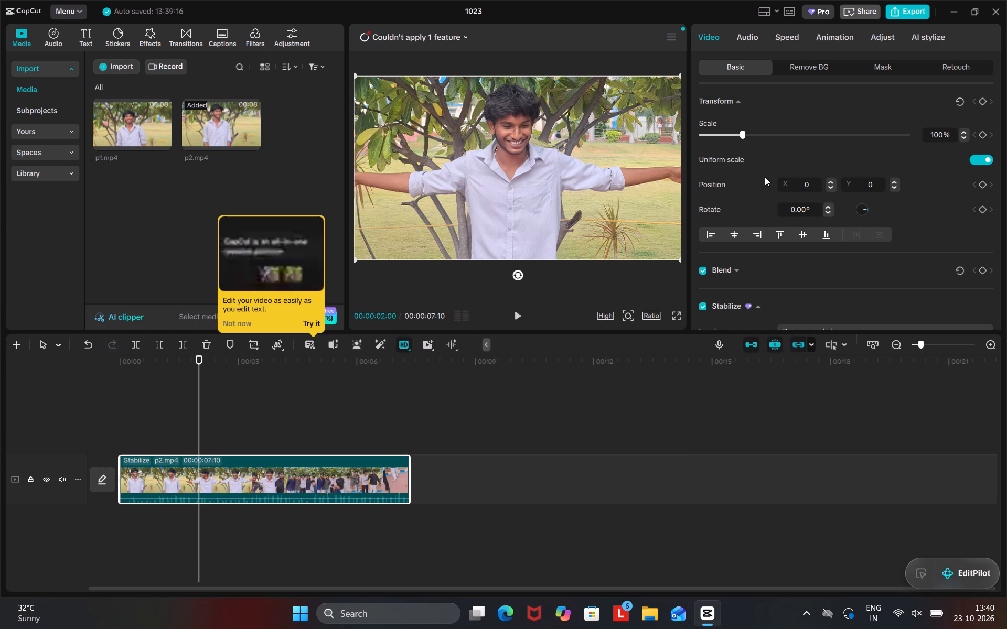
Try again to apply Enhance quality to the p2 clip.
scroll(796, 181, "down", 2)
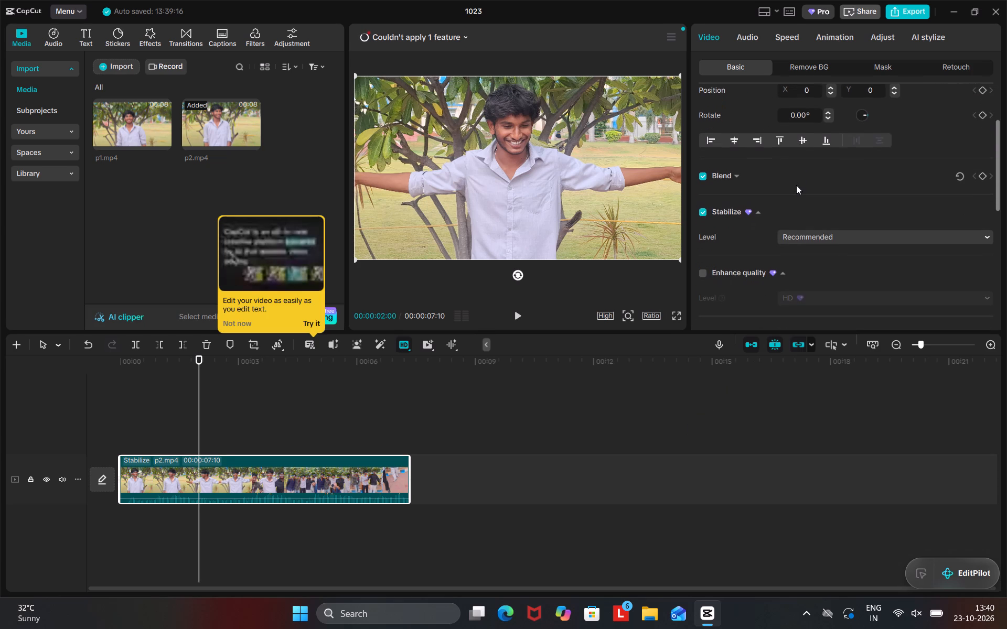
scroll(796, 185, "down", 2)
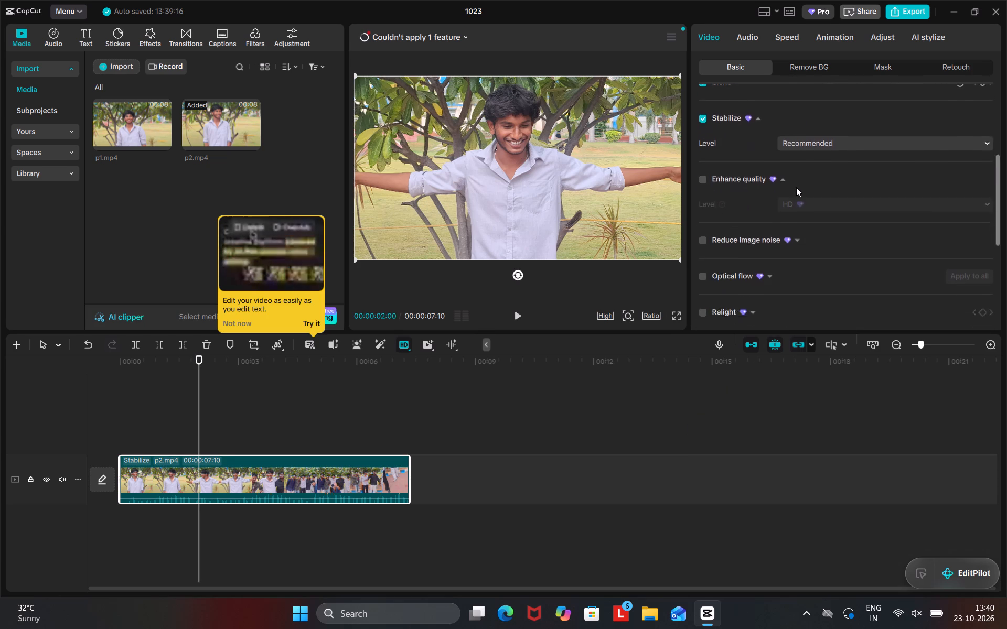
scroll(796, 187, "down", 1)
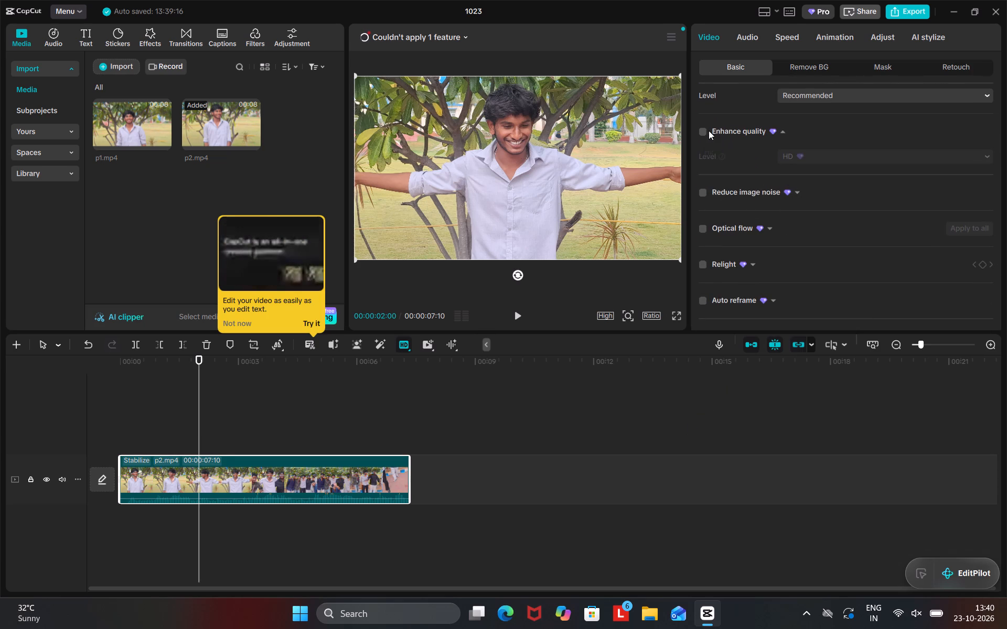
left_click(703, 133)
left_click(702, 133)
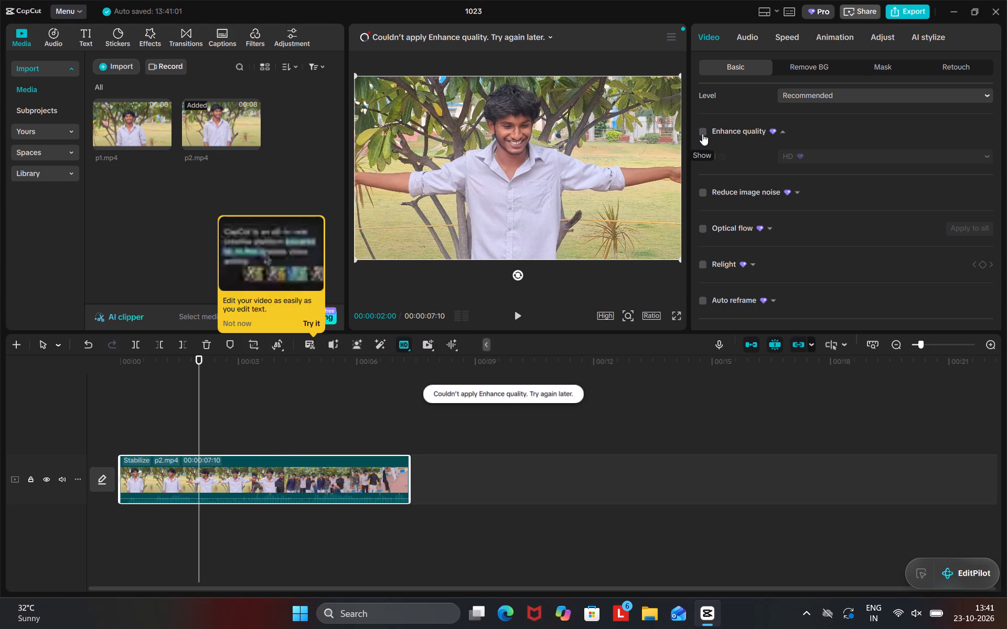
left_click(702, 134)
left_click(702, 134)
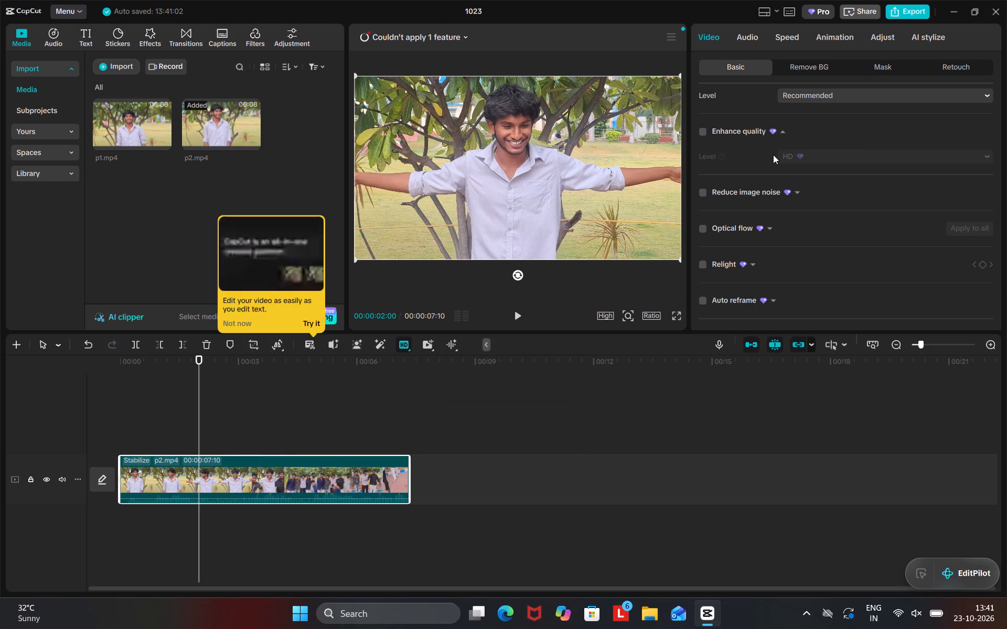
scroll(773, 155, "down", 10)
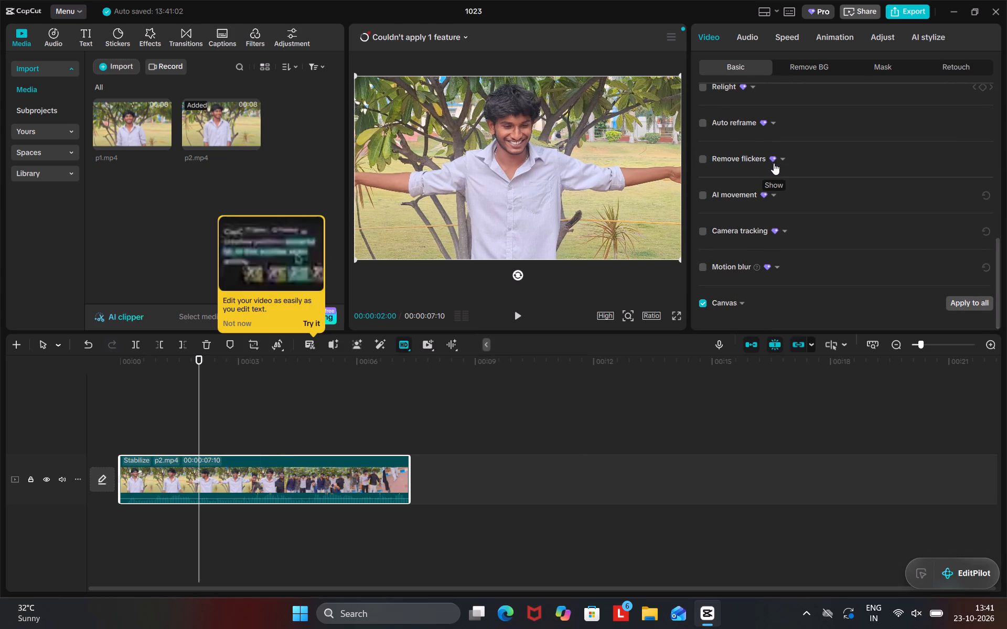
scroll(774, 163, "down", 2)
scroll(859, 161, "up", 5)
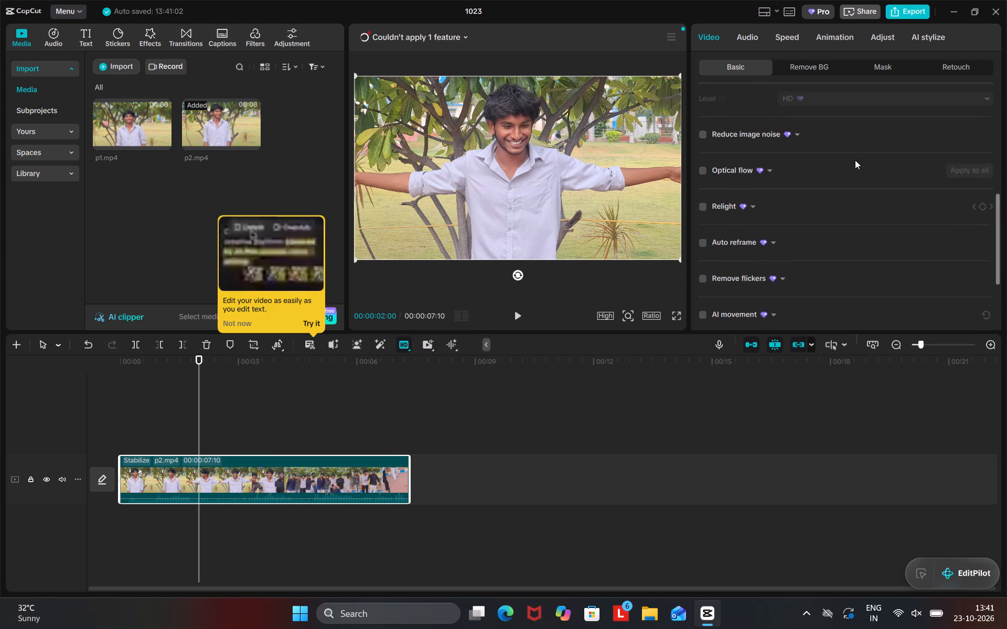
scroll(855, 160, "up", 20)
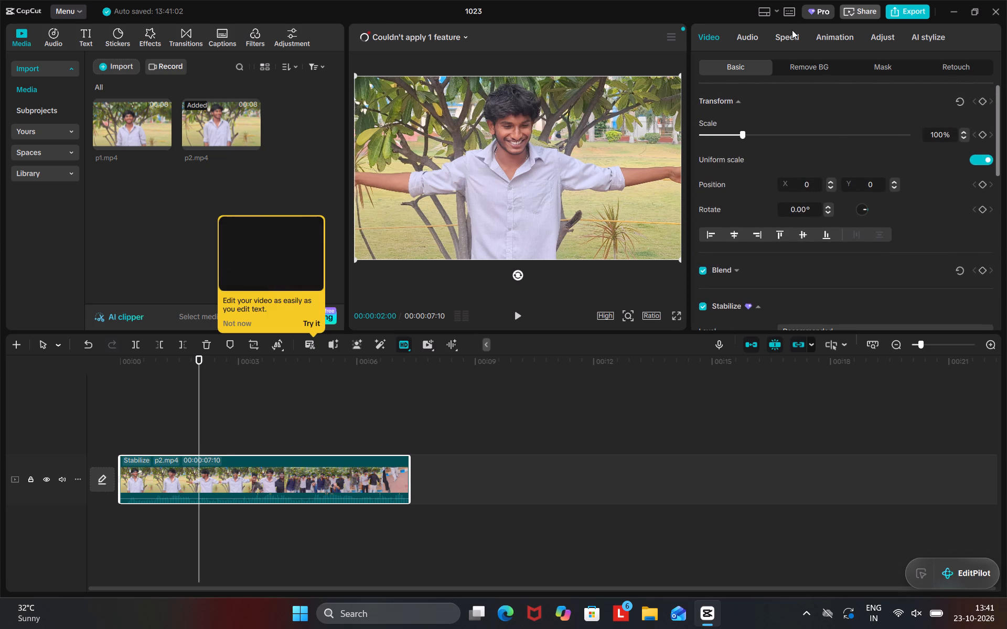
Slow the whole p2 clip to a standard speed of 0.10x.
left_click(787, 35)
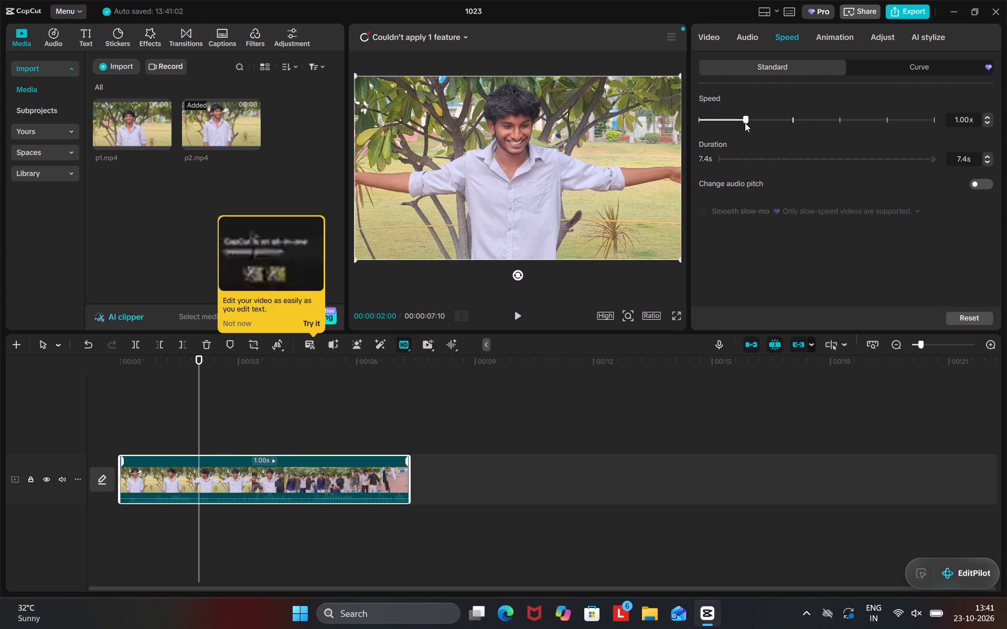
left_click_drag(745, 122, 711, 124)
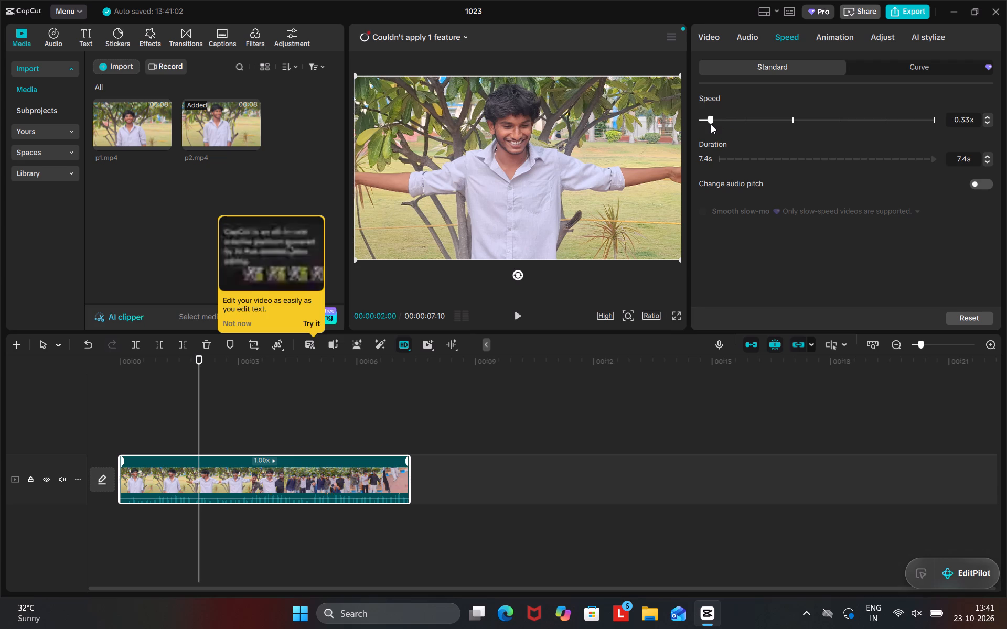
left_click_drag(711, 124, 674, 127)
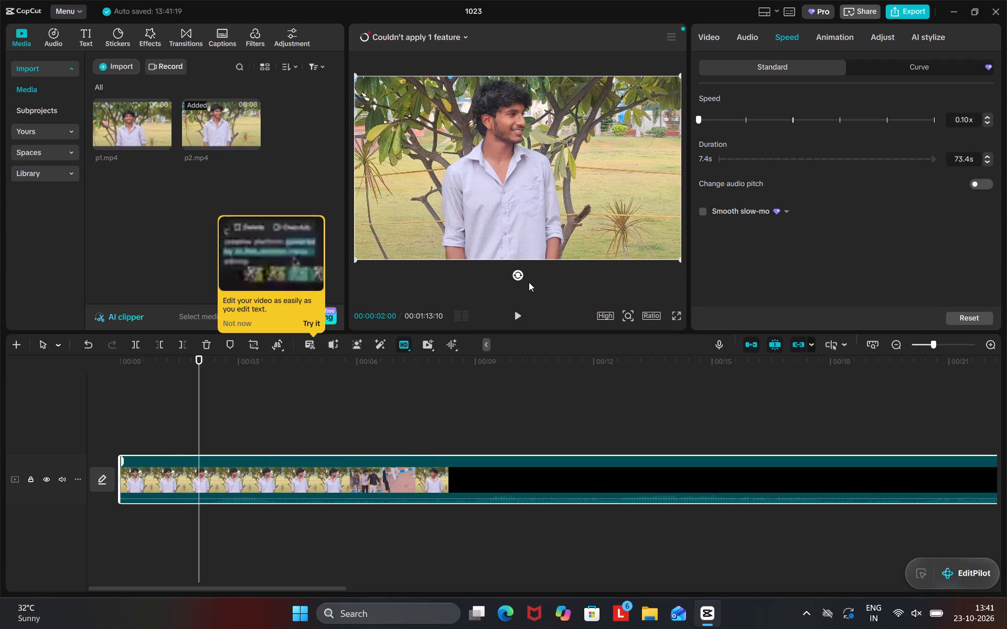
Play the slowed p2 clip from its start to check the slow motion.
left_click(519, 311)
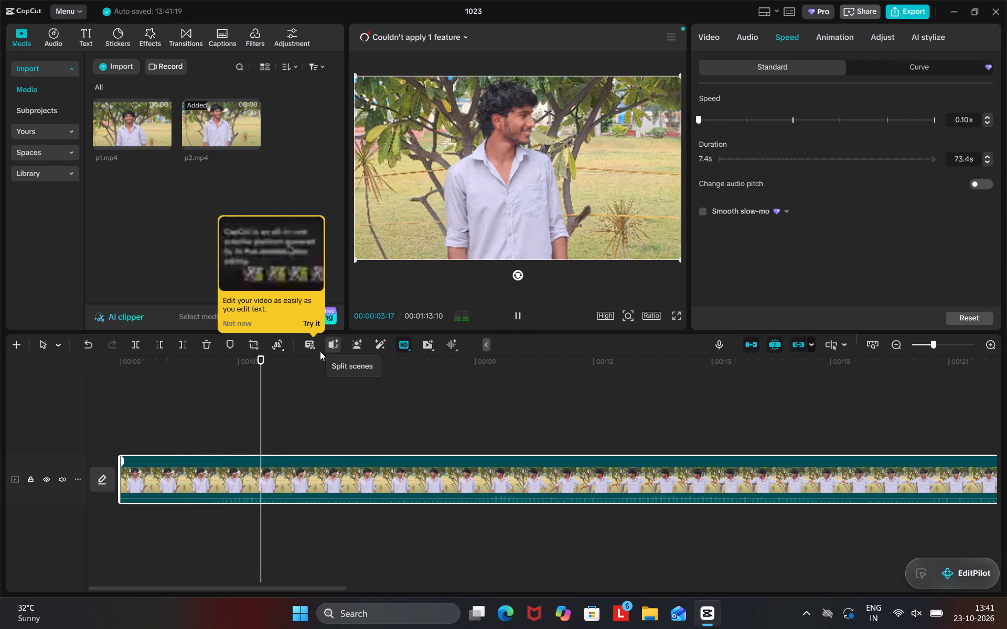
left_click_drag(304, 359, 0, 313)
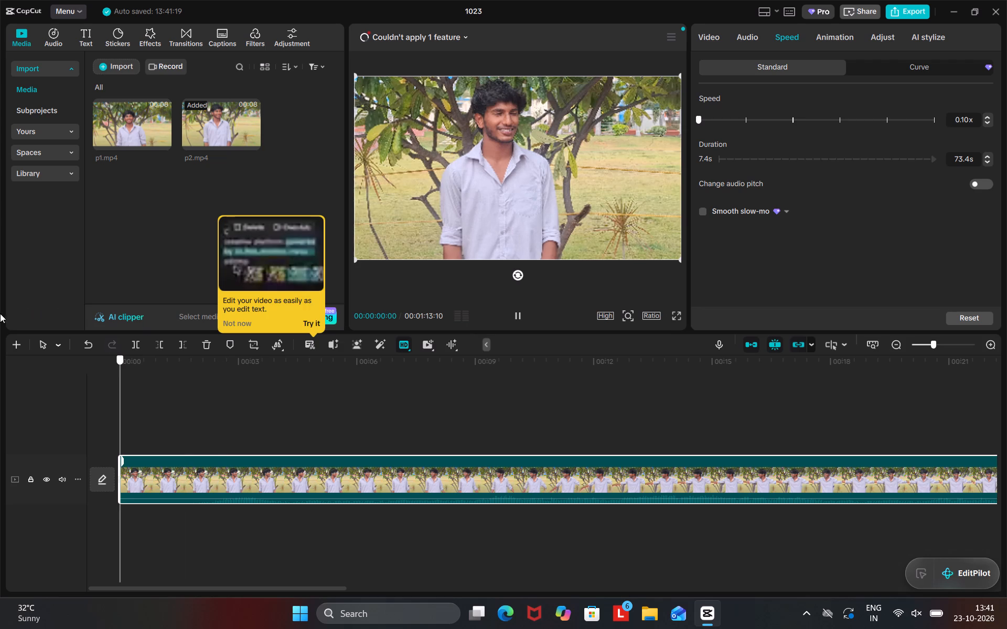
left_click_drag(0, 313, 26, 312)
left_click(516, 312)
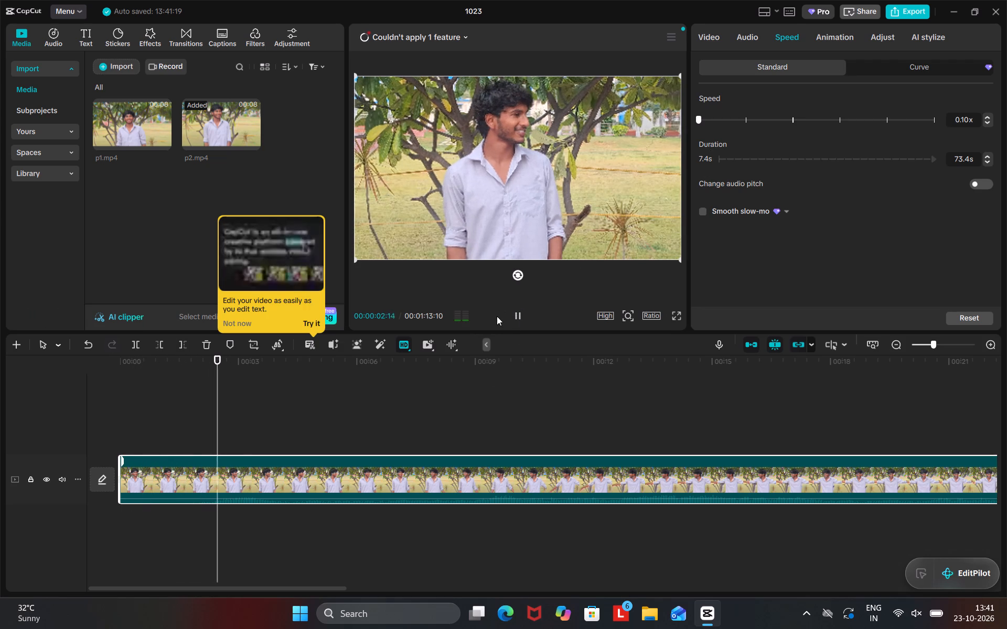
left_click(517, 317)
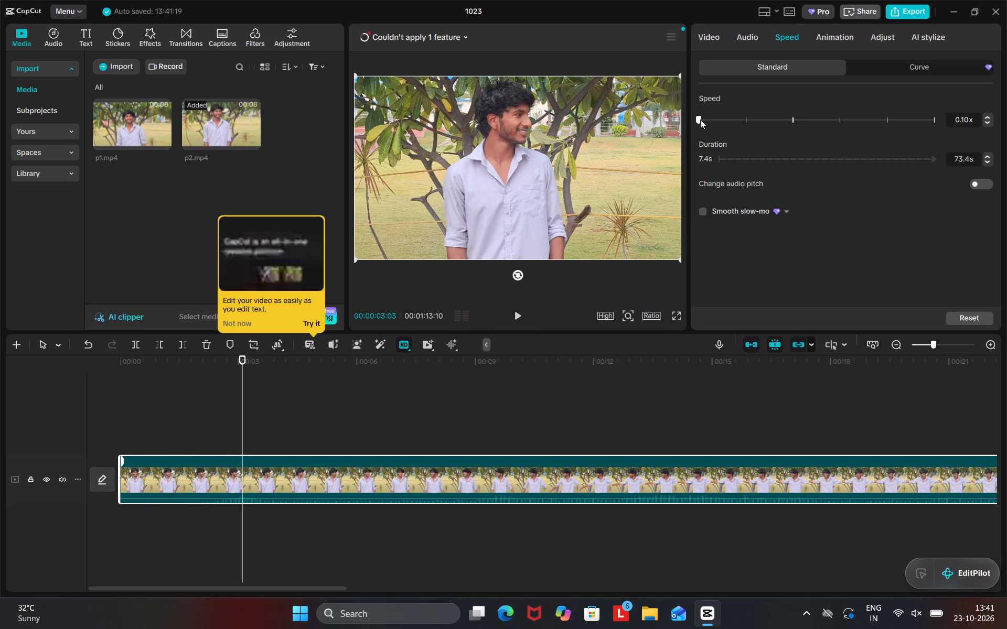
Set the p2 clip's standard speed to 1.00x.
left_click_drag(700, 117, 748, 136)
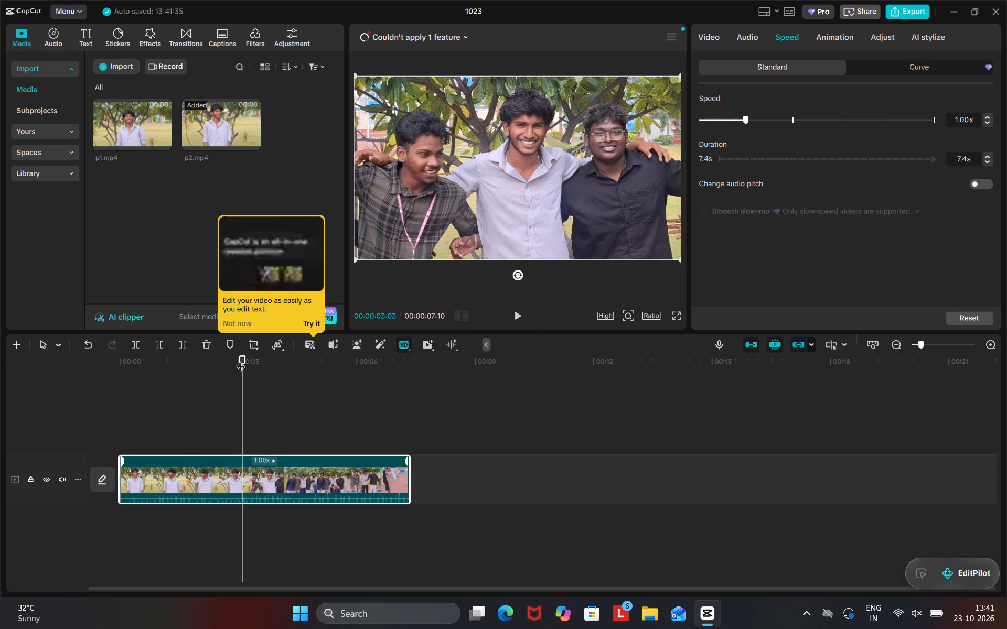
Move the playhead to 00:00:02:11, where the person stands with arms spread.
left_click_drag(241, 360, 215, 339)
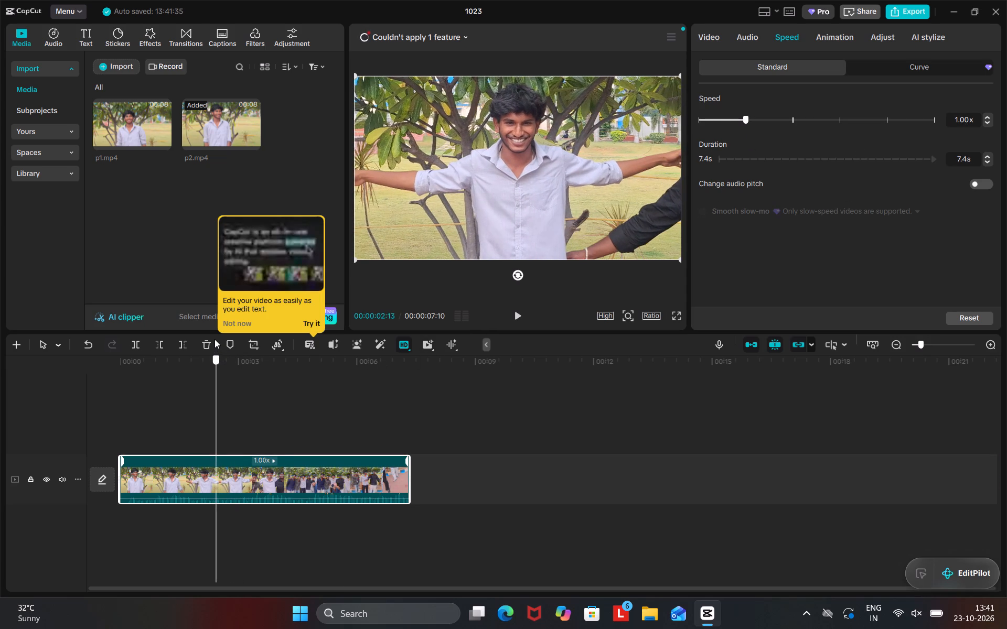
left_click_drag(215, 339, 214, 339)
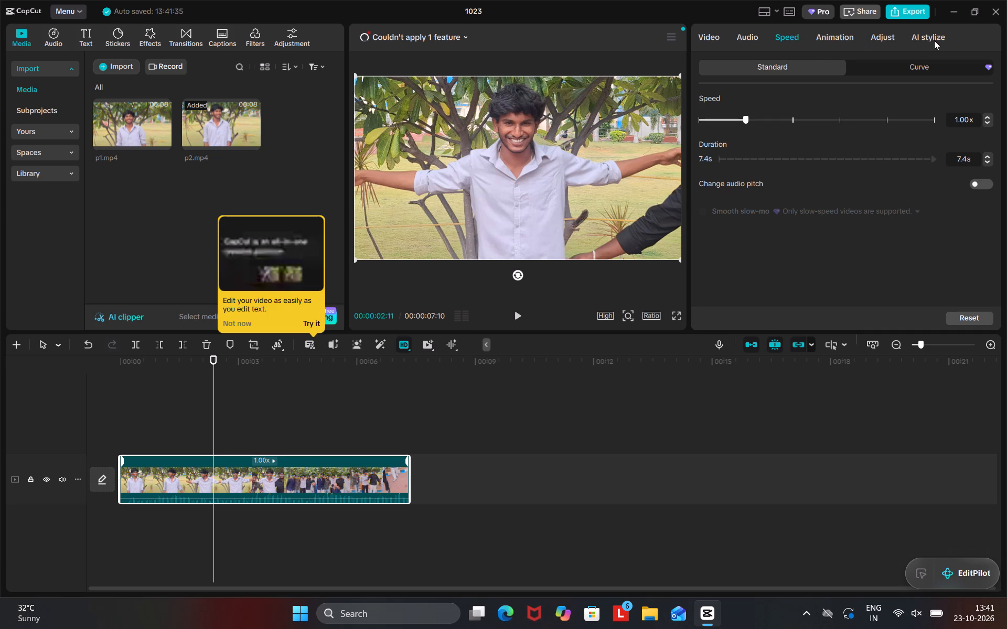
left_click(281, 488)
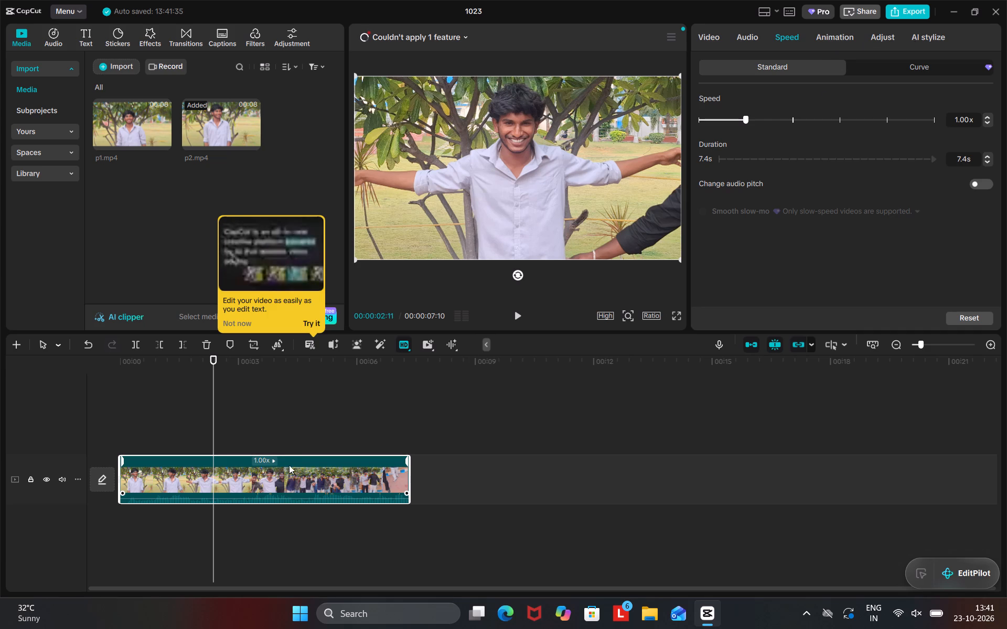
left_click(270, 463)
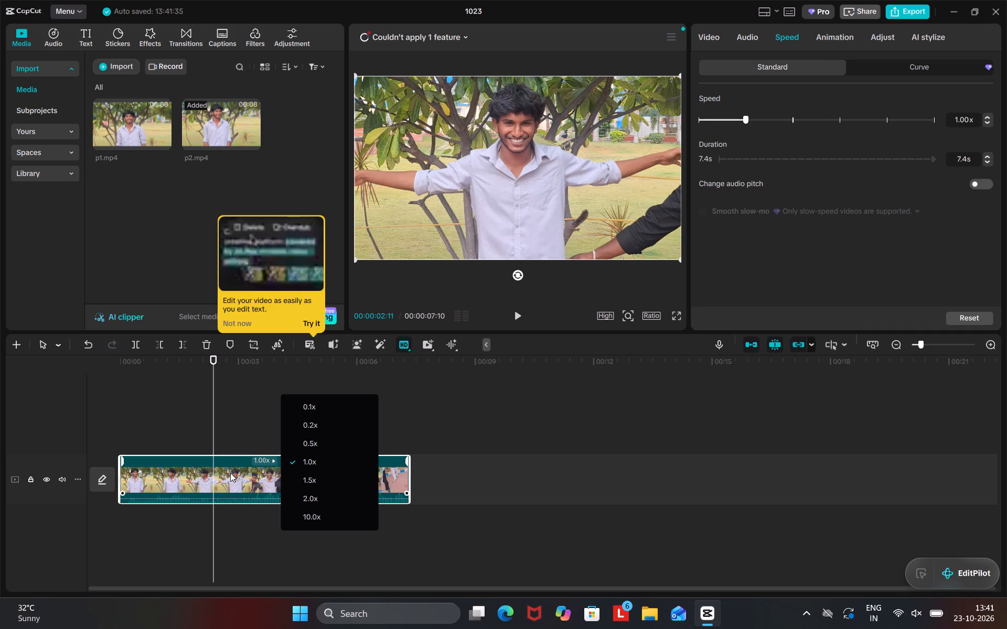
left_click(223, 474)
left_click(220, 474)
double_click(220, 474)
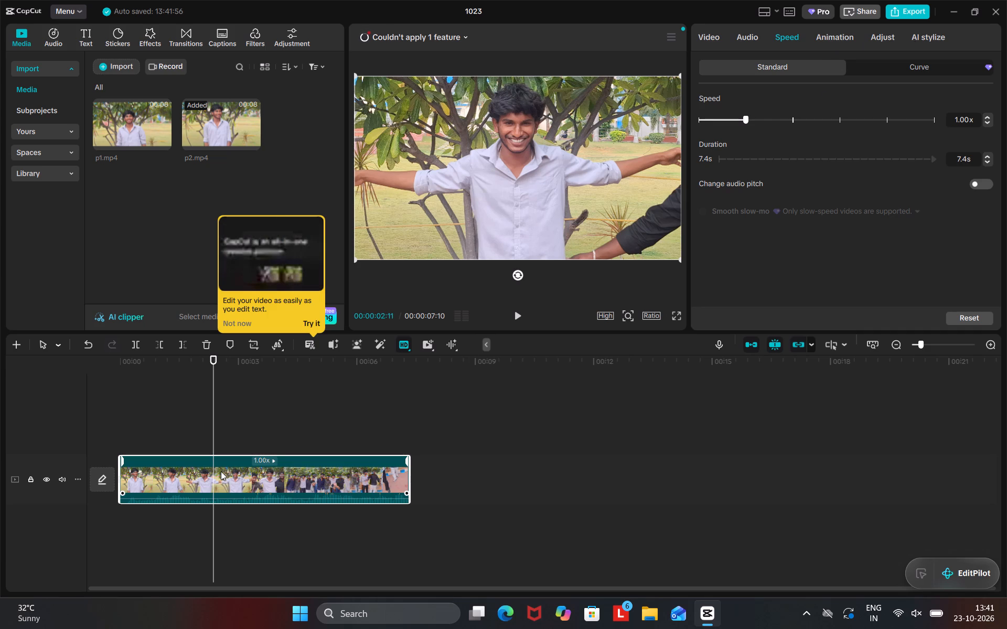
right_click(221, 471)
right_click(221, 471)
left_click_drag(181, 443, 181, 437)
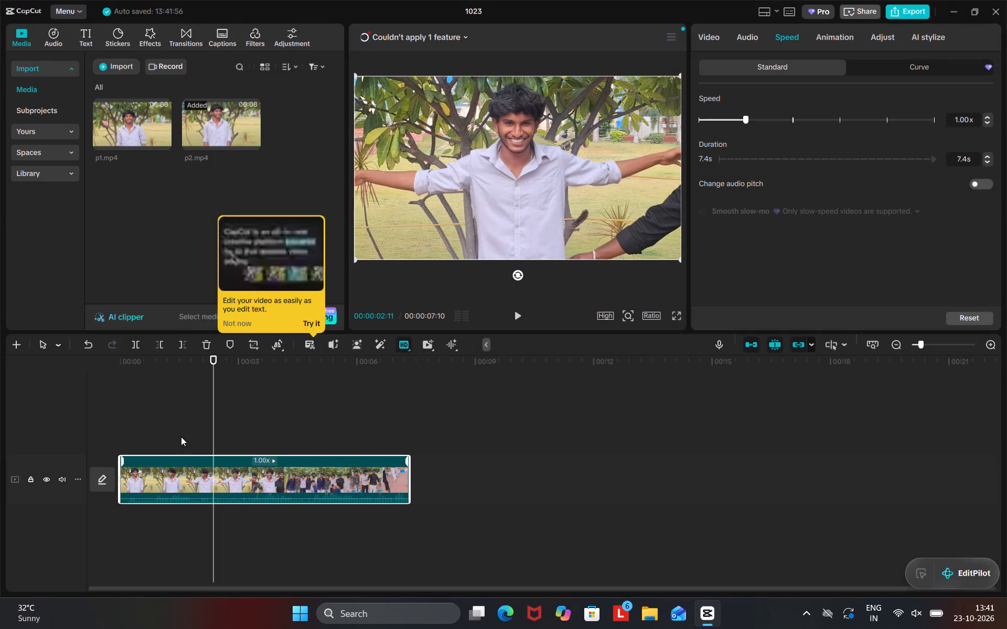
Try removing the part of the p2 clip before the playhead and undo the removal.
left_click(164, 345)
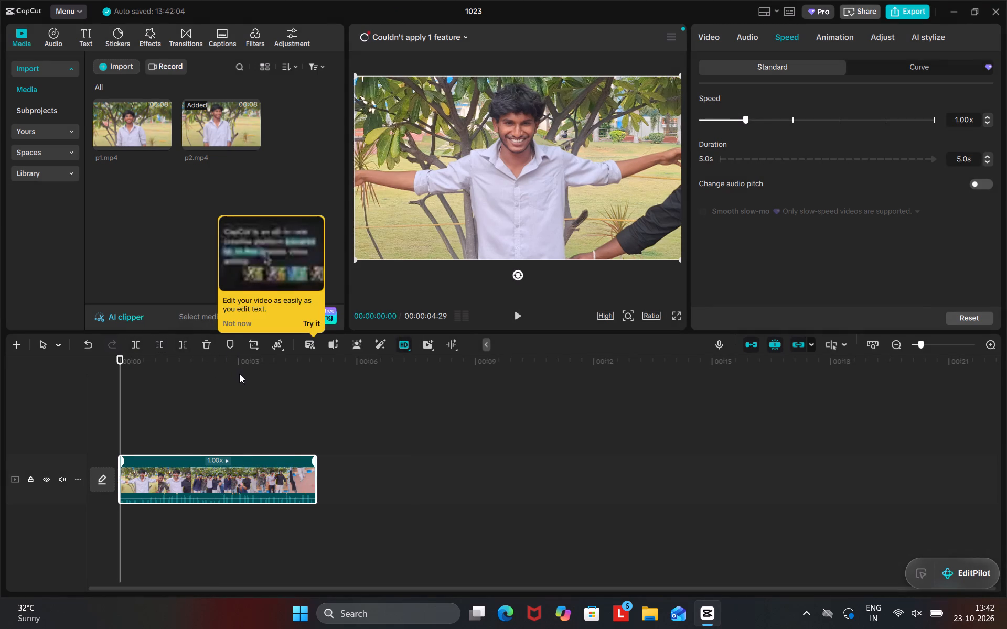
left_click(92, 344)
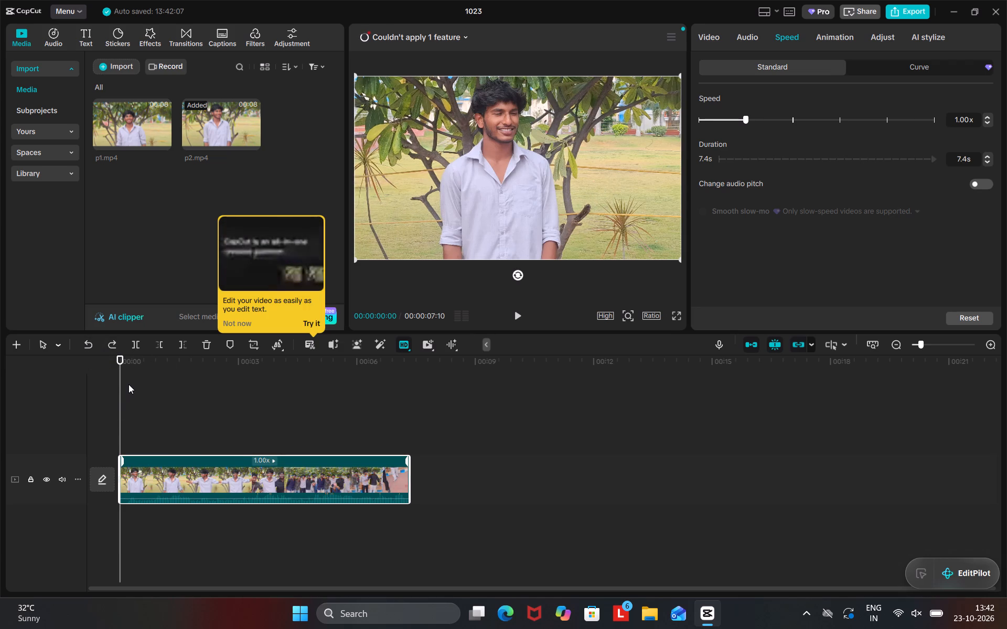
Split the p2 clip at 00:00:02:12.
left_click_drag(119, 359, 195, 375)
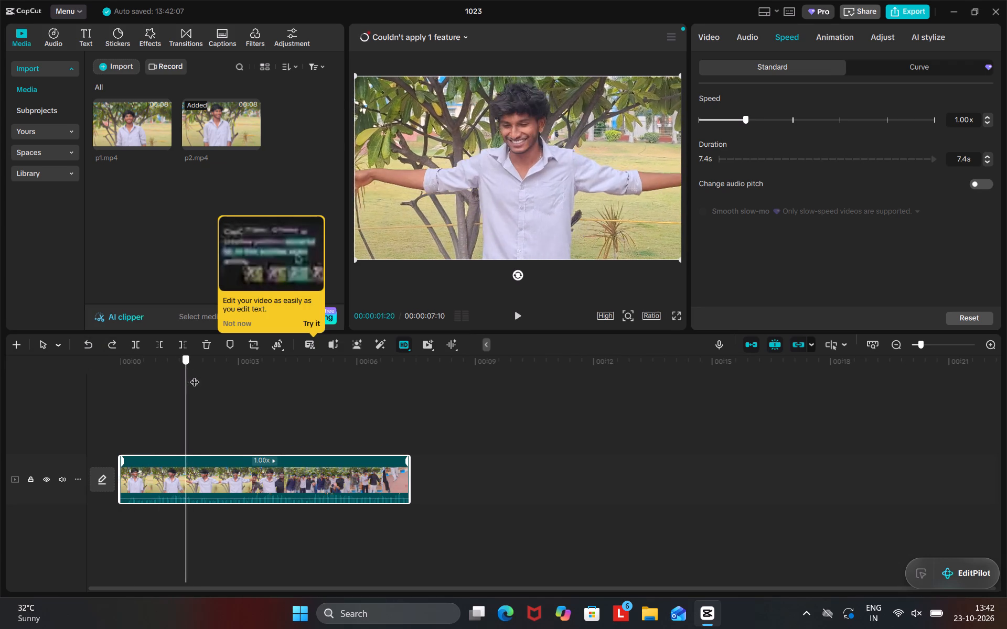
left_click_drag(195, 375, 227, 385)
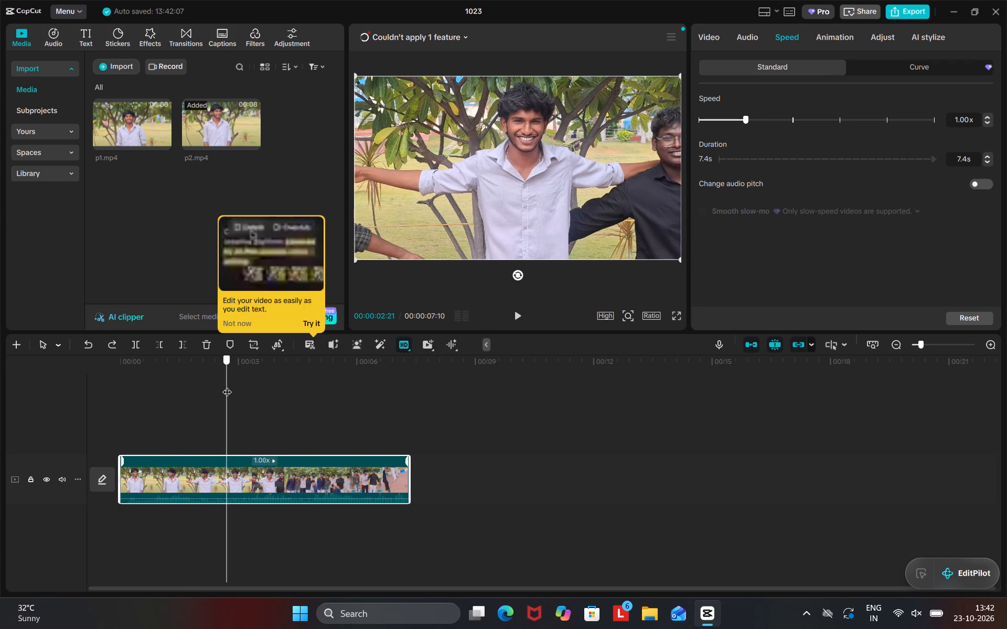
left_click_drag(227, 385, 215, 385)
left_click_drag(164, 353, 152, 347)
left_click_drag(168, 353, 230, 365)
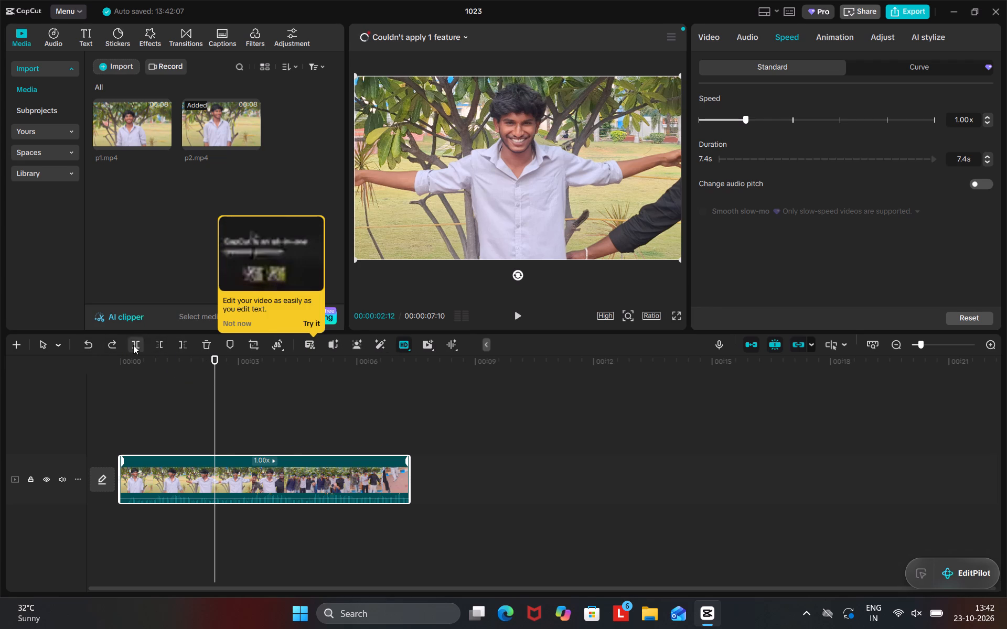
left_click(133, 345)
Slow the second p2 segment, starting at 00:00:02:12, to a standard speed of 0.57x.
left_click(264, 482)
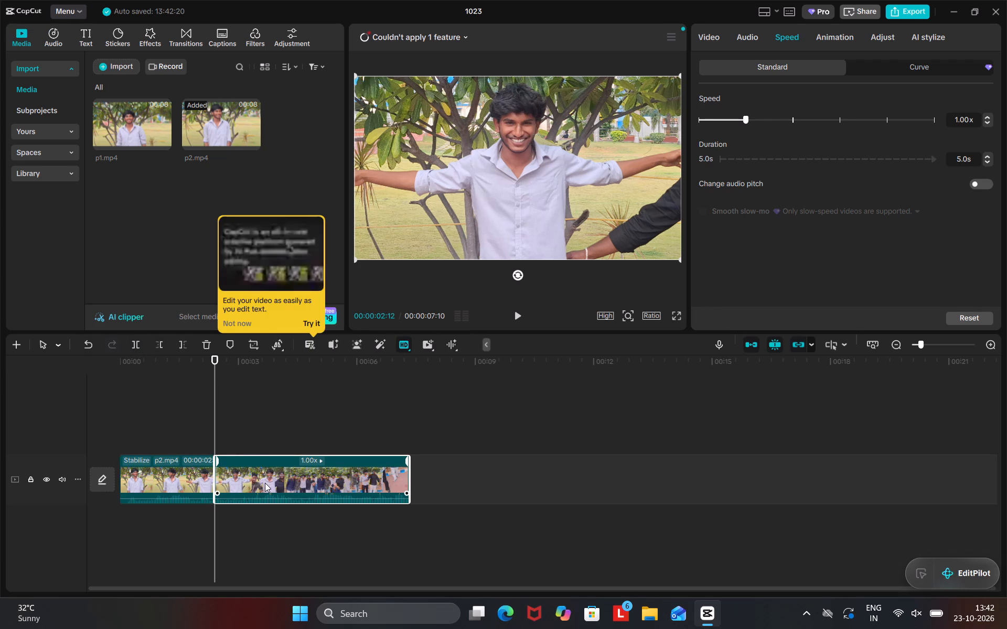
left_click(265, 483)
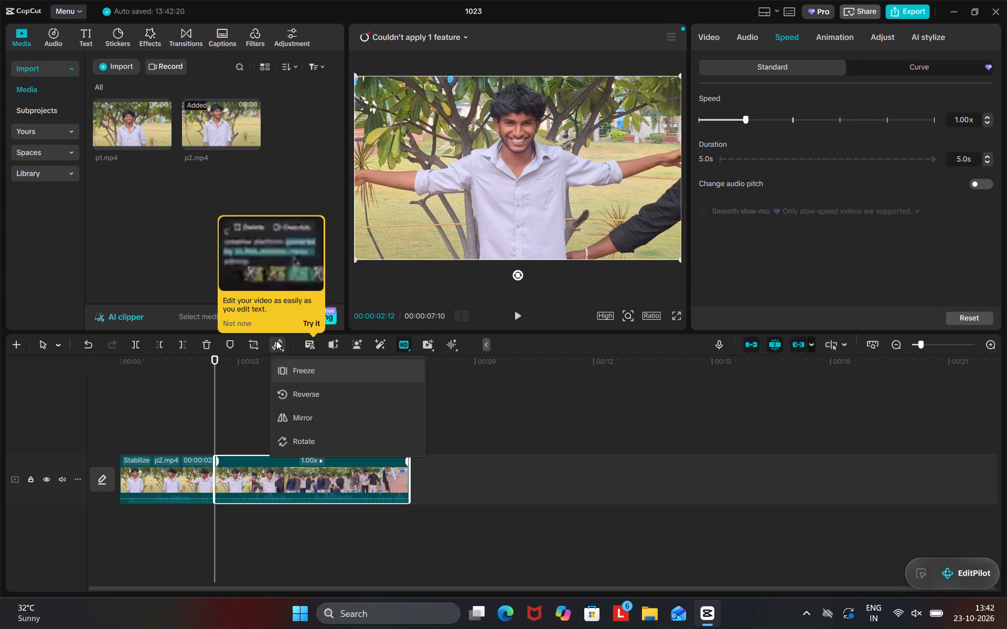
left_click_drag(277, 341, 319, 359)
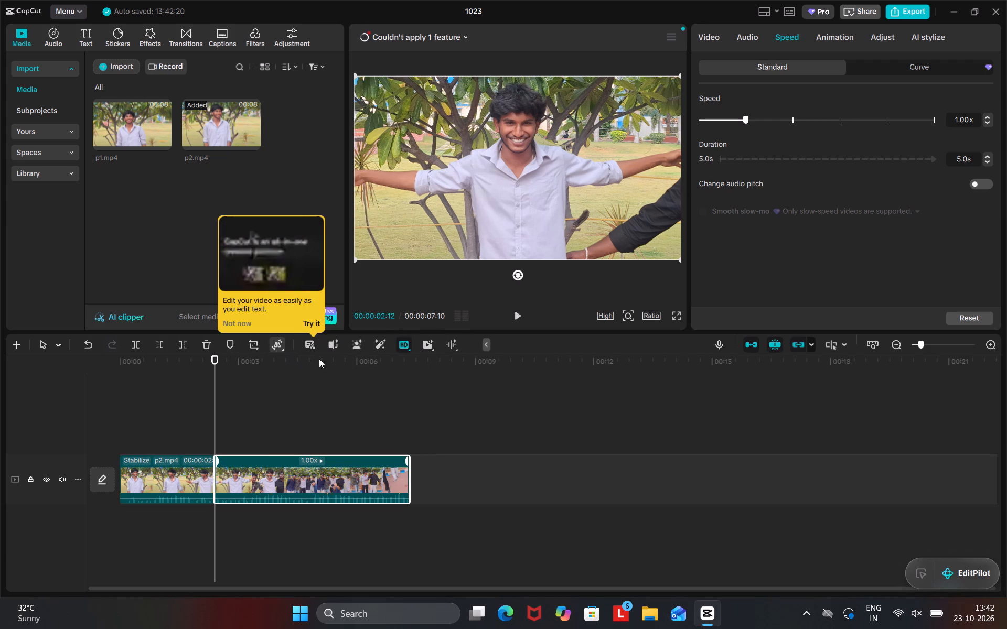
left_click_drag(319, 359, 426, 370)
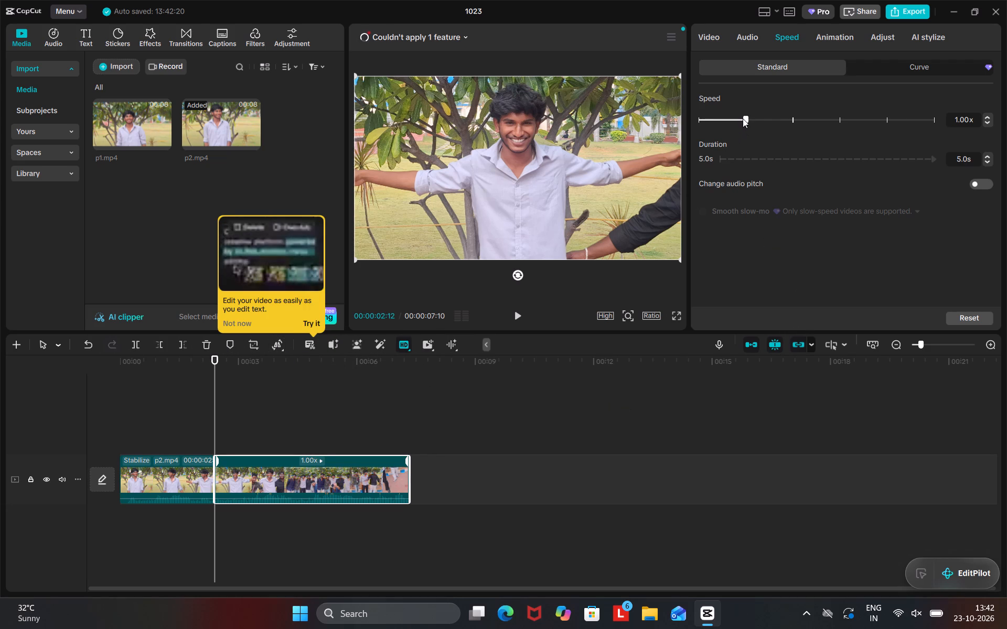
left_click_drag(743, 117, 732, 124)
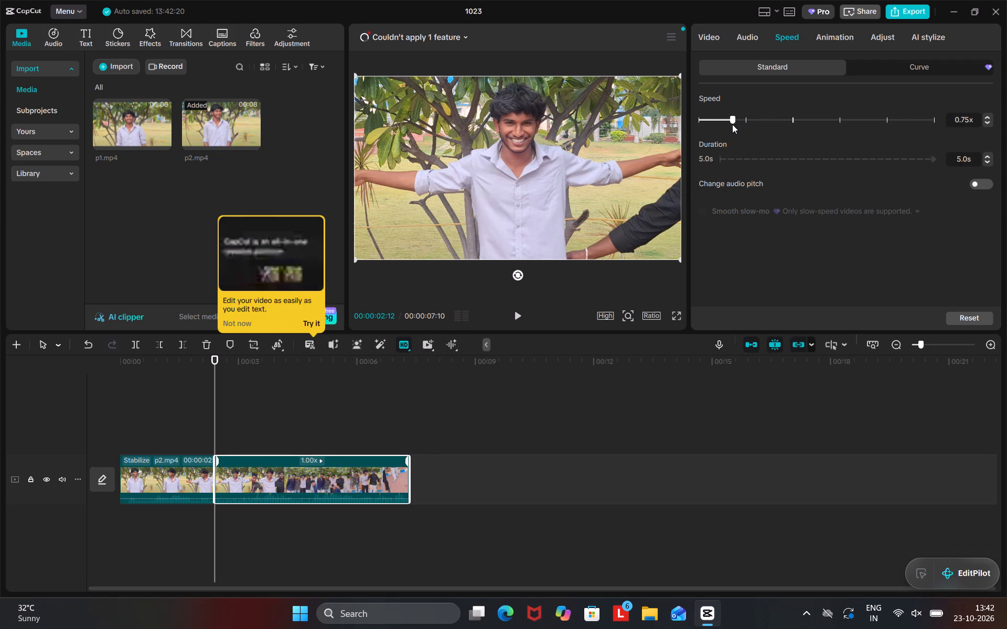
left_click_drag(732, 124, 723, 130)
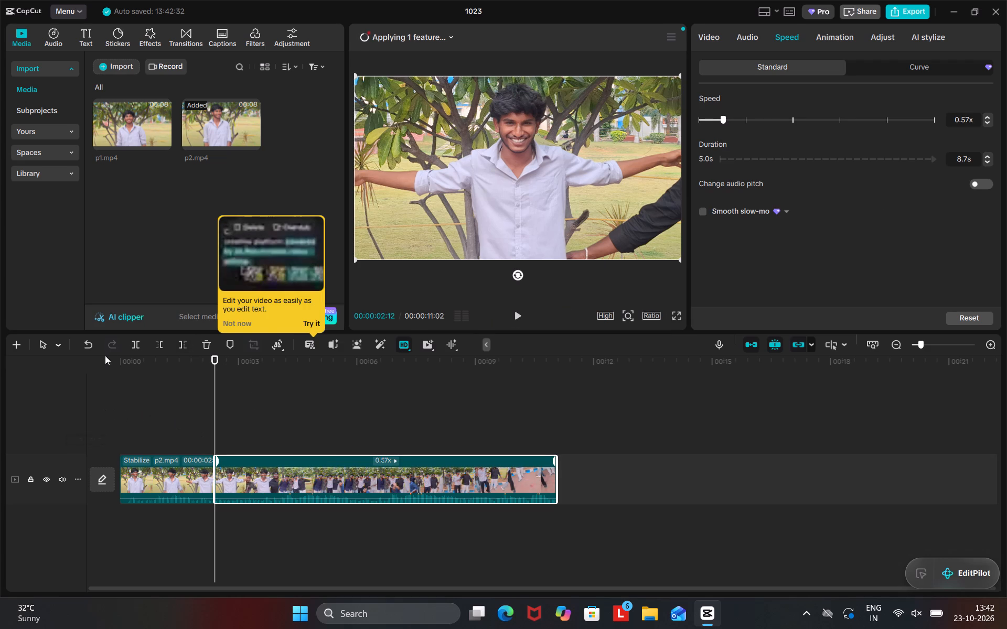
Split the slowed p2 segment at 00:00:05:19, where the group poses together with one friend crouching in front.
left_click(517, 315)
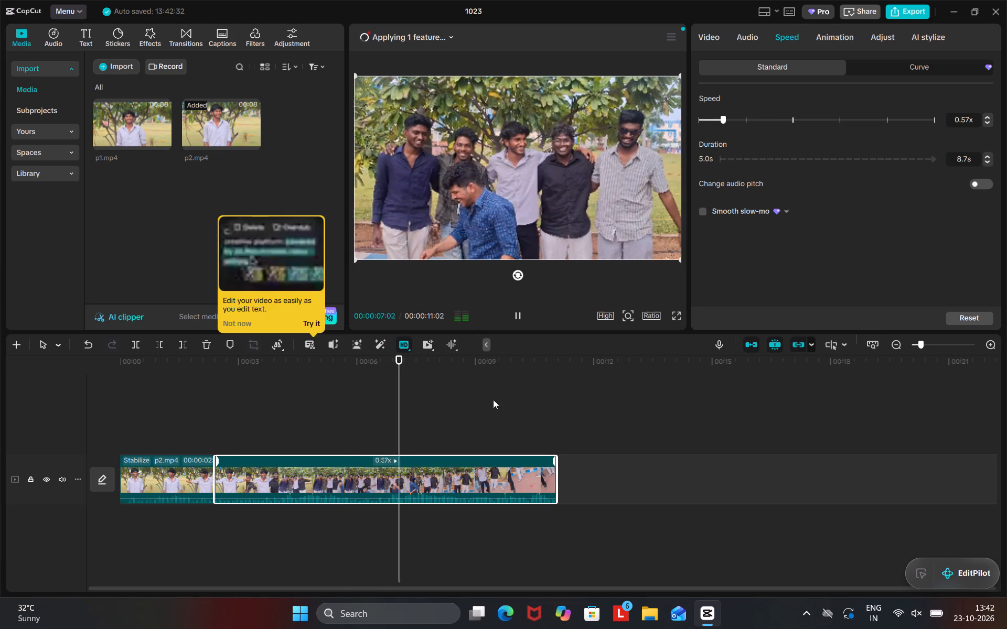
left_click_drag(448, 356, 437, 353)
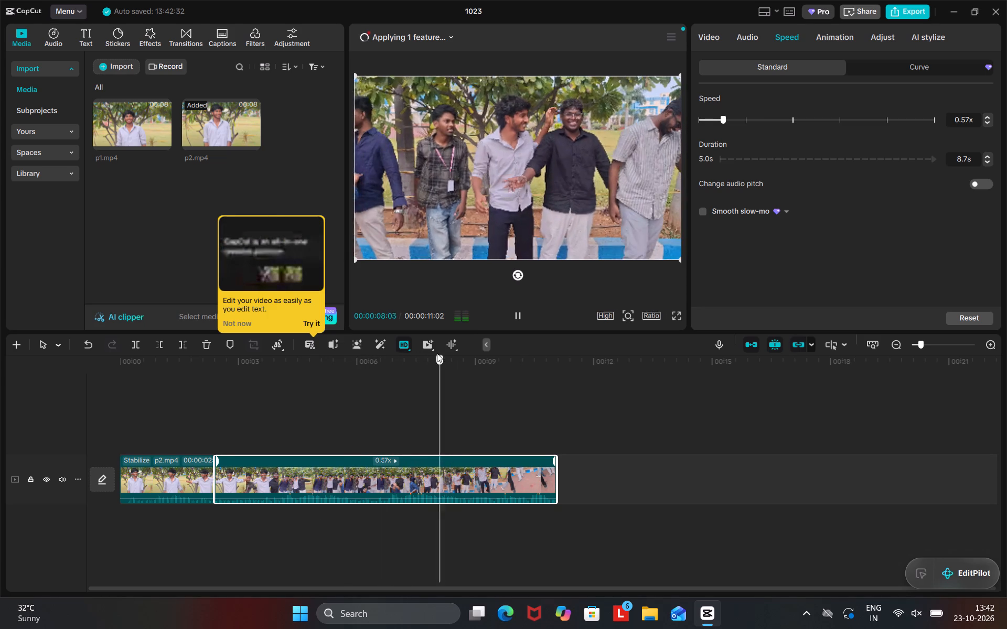
left_click_drag(437, 353, 377, 365)
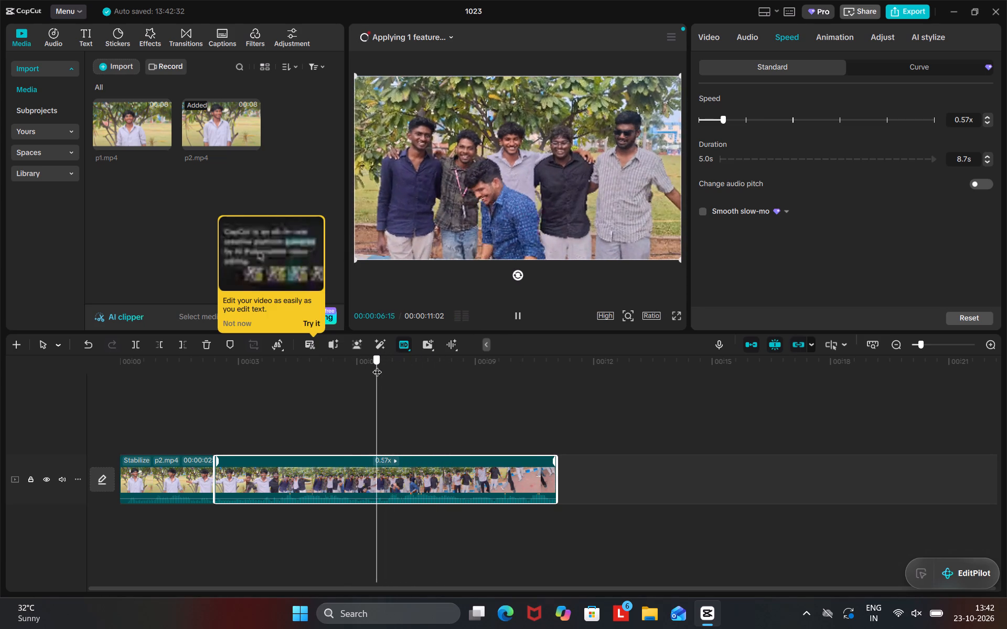
left_click_drag(377, 365, 351, 370)
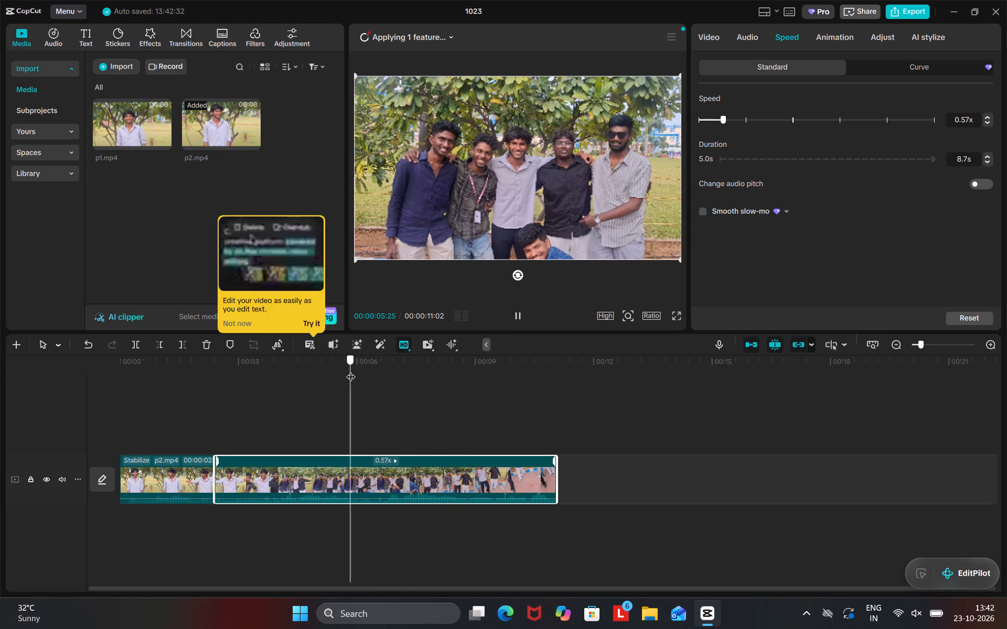
left_click_drag(351, 370, 344, 372)
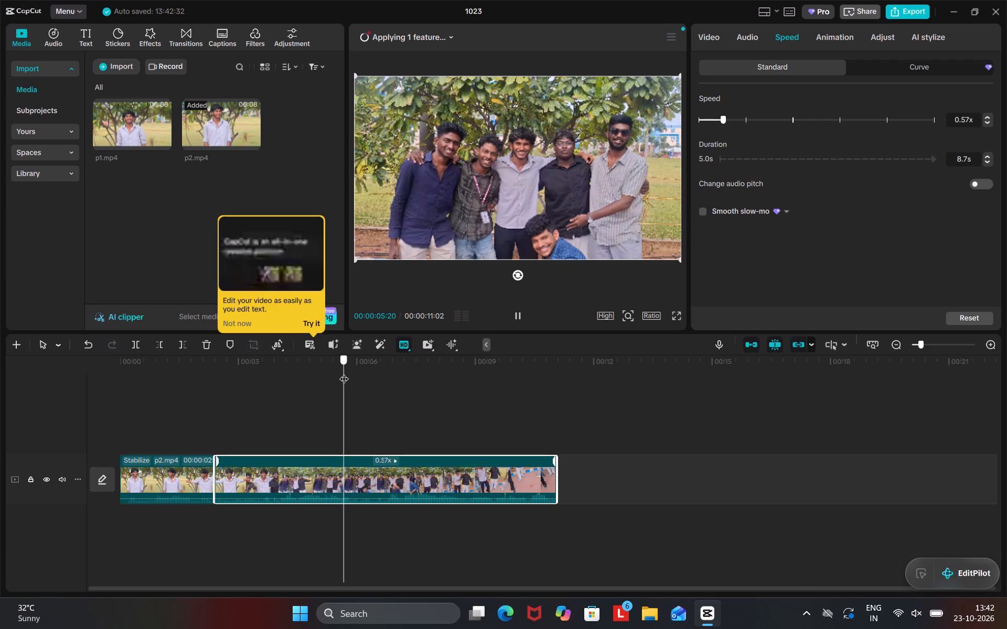
left_click_drag(344, 372, 342, 373)
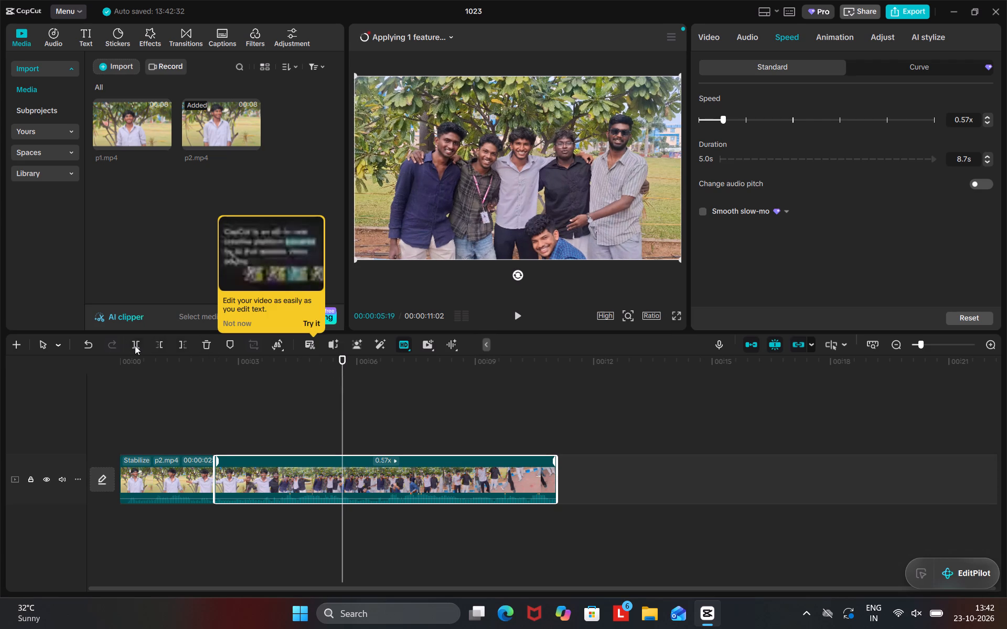
left_click(135, 345)
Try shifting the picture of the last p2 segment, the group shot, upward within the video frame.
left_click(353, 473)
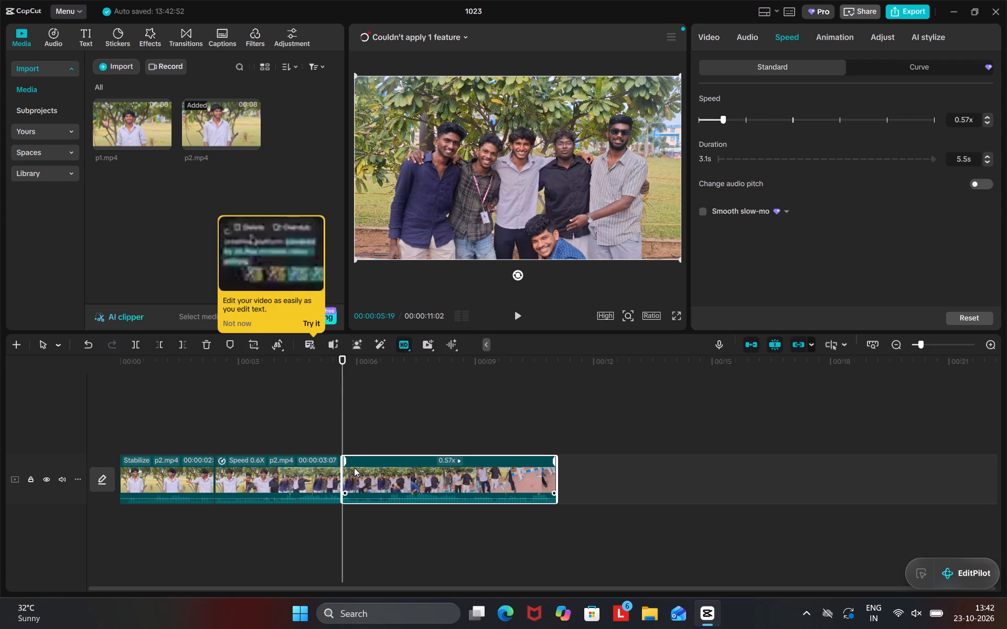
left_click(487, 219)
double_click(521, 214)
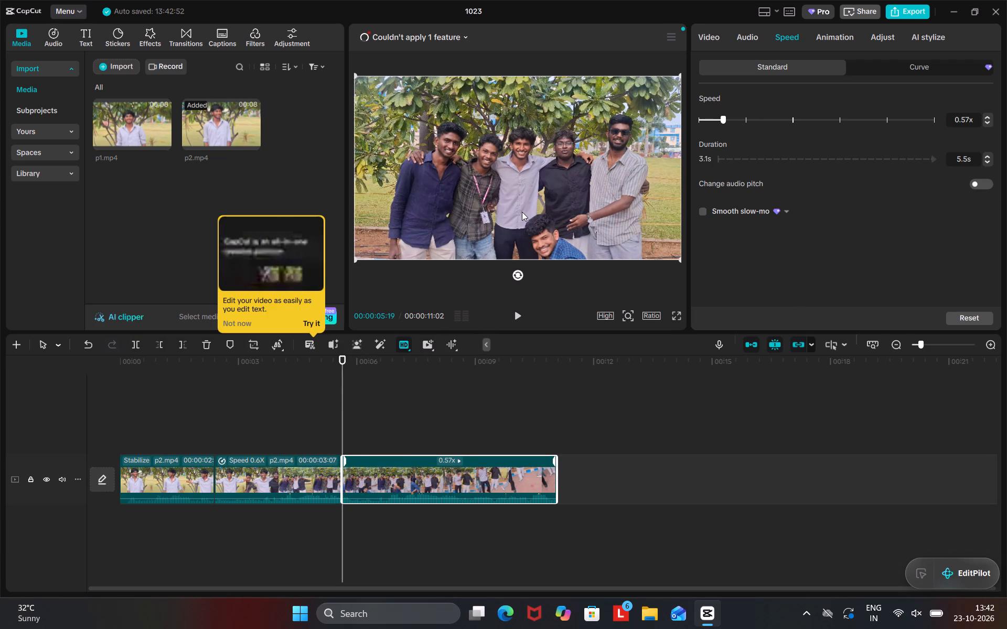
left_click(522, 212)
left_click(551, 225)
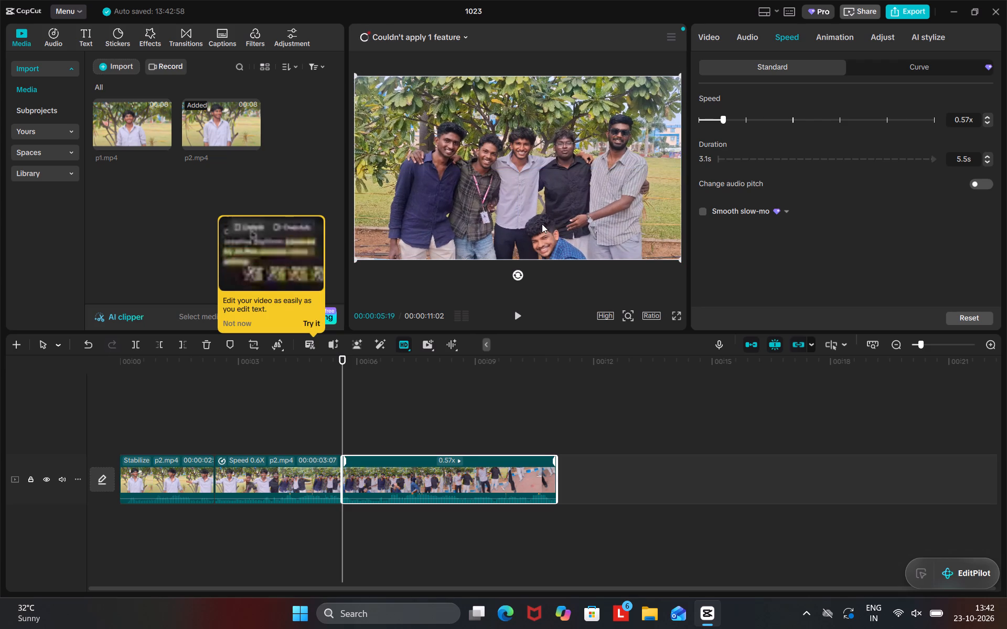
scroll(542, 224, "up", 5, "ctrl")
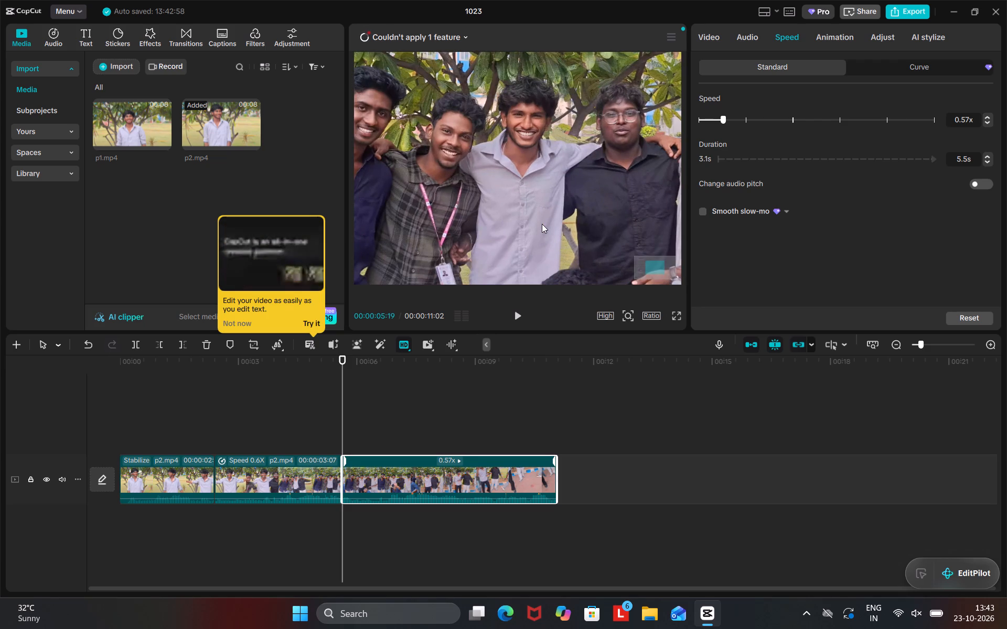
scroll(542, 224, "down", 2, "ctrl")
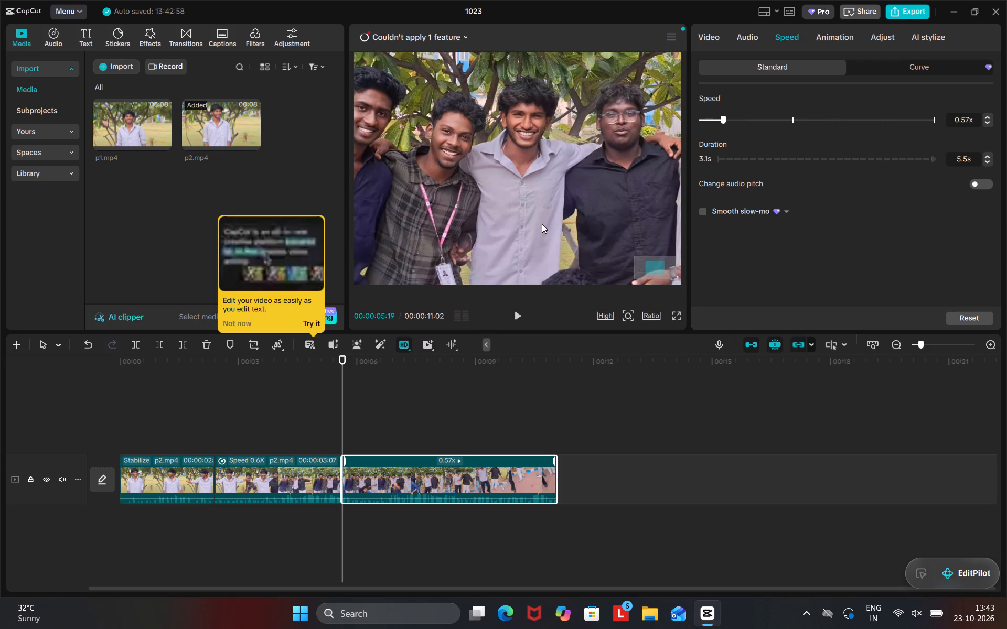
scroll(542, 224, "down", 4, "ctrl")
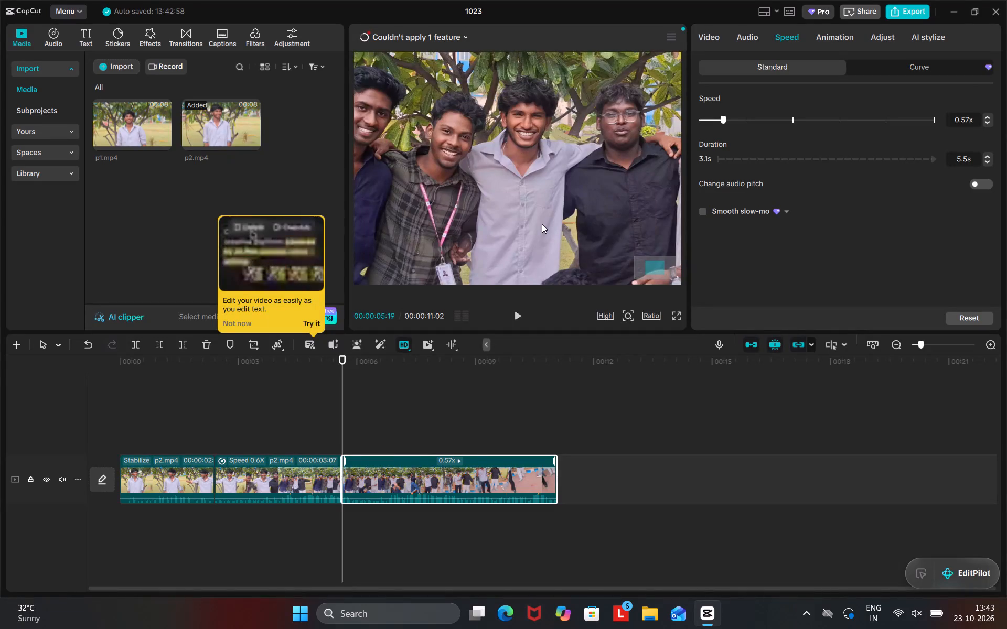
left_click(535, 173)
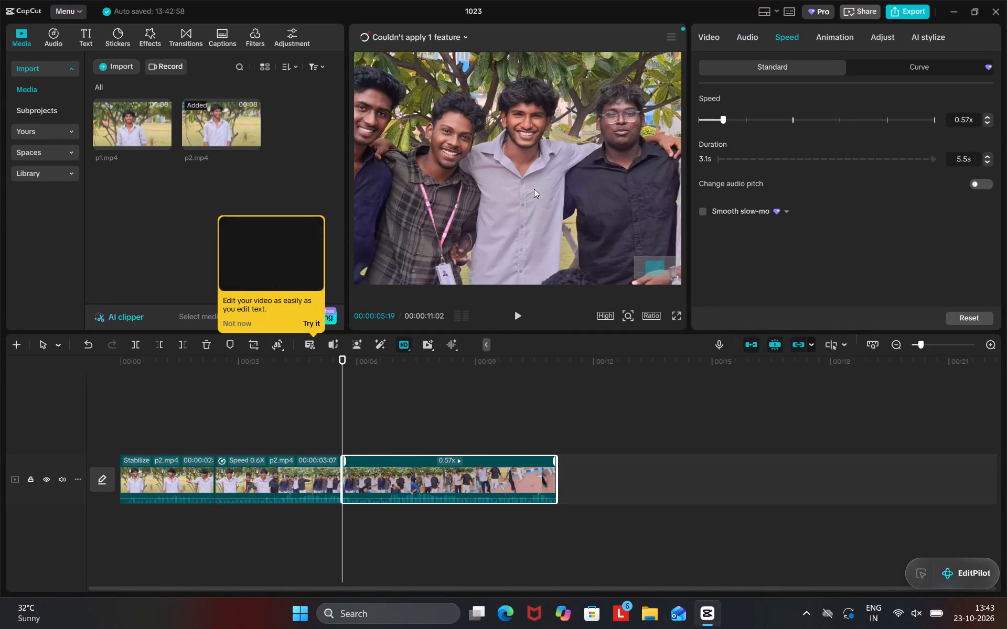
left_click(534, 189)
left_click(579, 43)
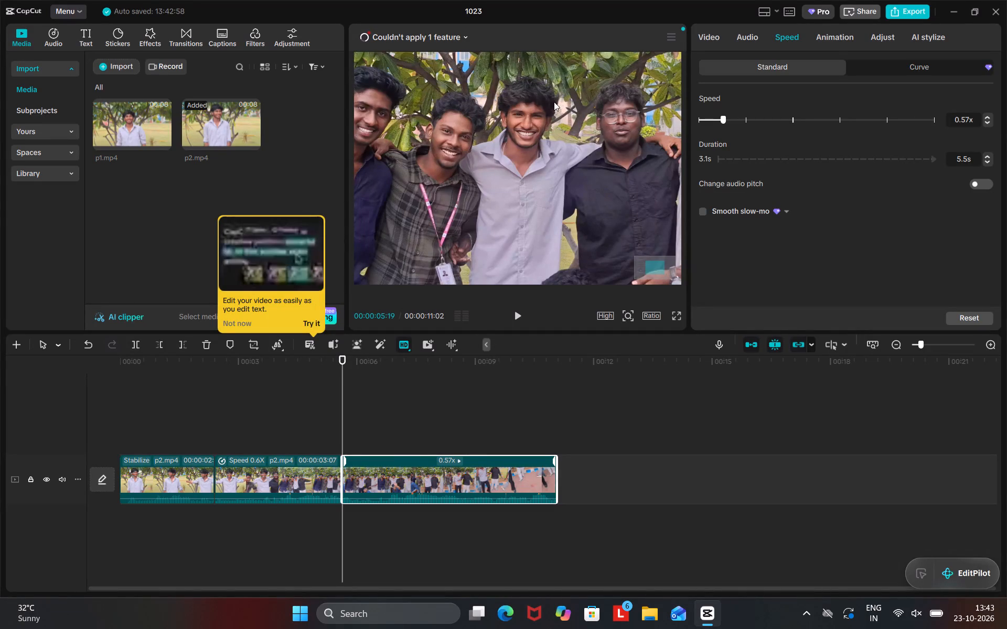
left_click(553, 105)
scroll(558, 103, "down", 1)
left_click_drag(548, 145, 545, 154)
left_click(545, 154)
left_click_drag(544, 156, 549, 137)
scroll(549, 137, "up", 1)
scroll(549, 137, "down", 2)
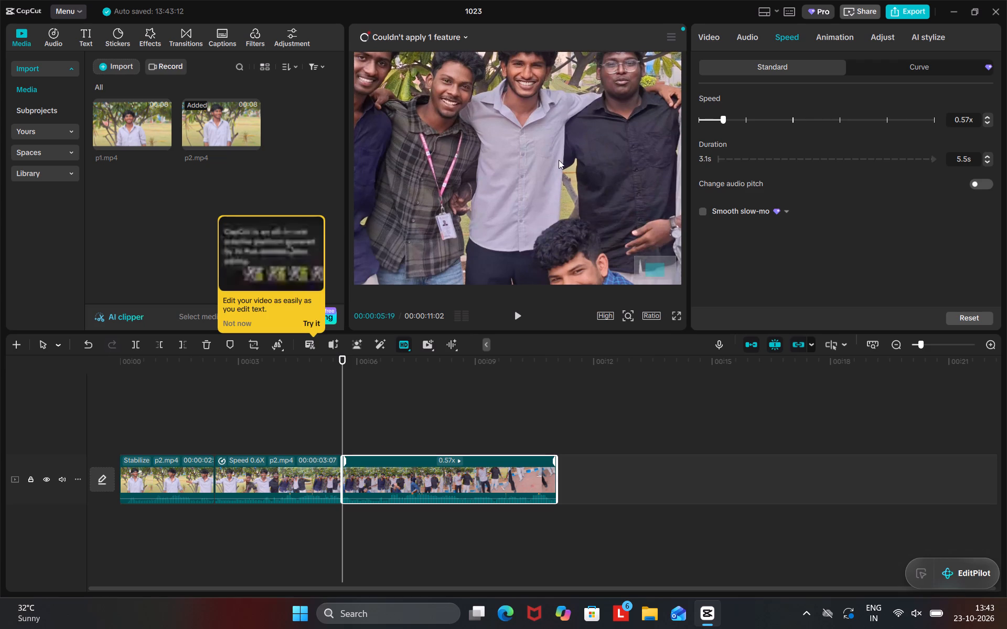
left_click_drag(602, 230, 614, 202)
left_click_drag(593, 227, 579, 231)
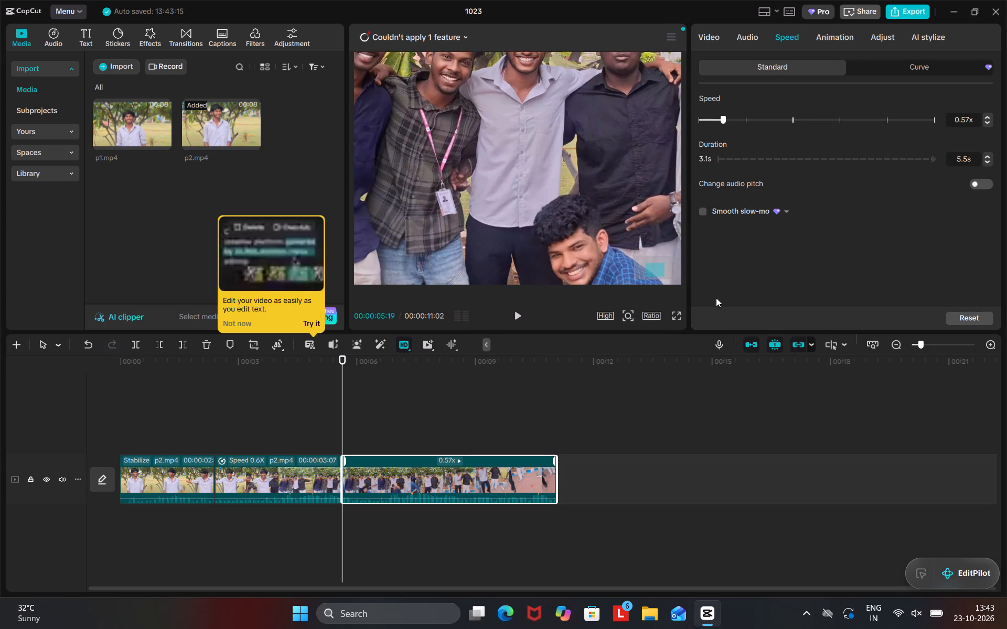
Check the group shot full-screen and move the last segment's picture back to about the centre of the video frame.
left_click(673, 309)
left_click(676, 319)
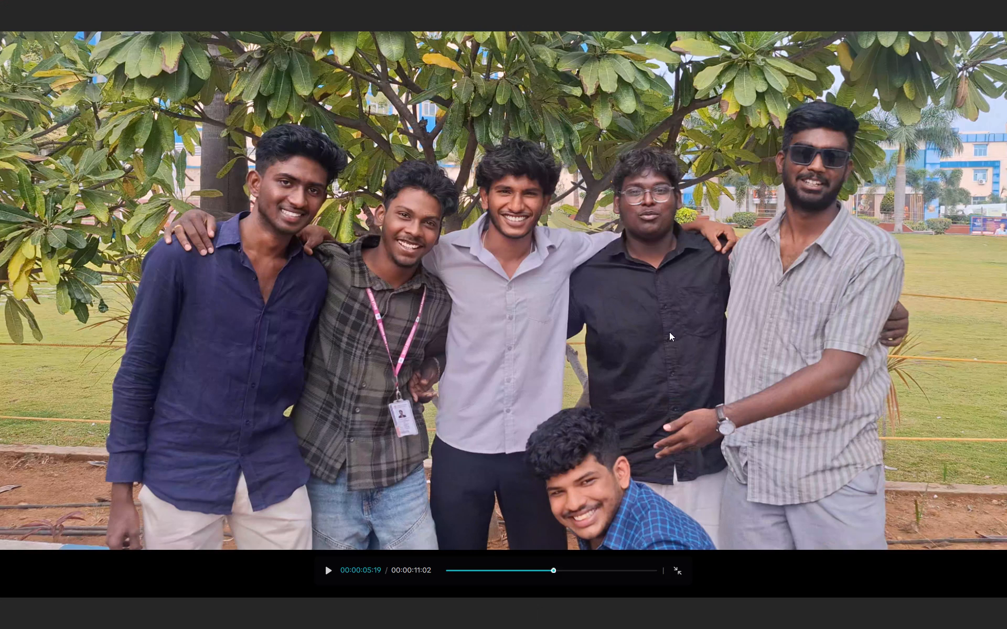
left_click_drag(537, 461, 542, 451)
left_click(678, 569)
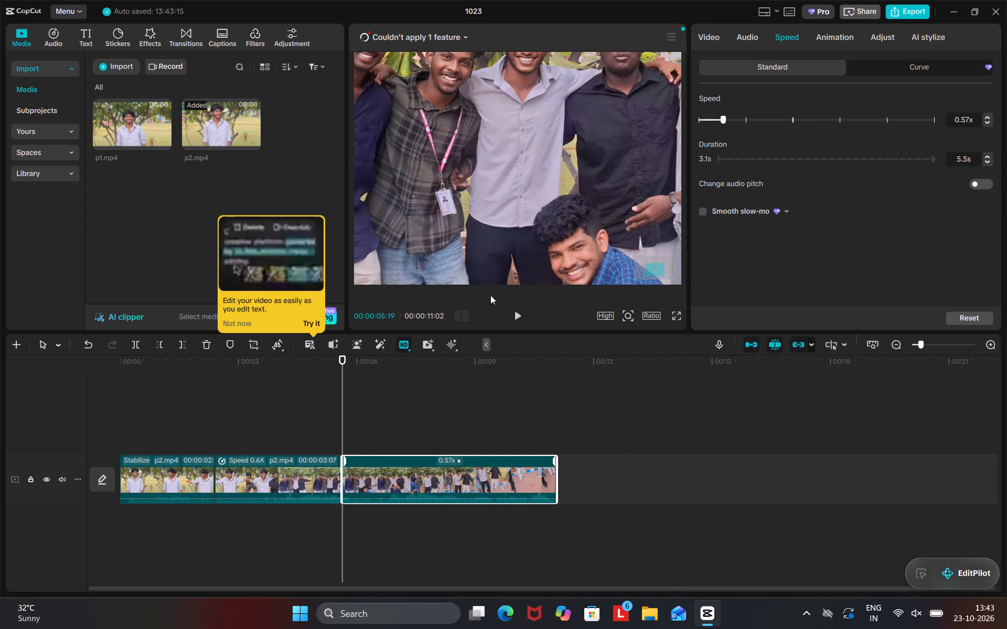
left_click_drag(534, 228, 539, 258)
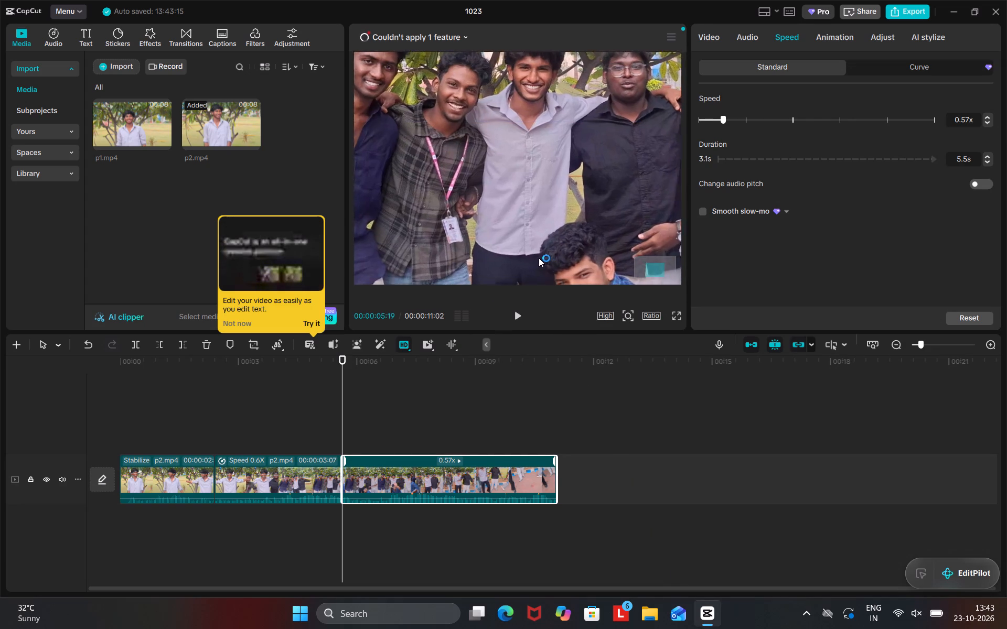
left_click_drag(539, 258, 522, 259)
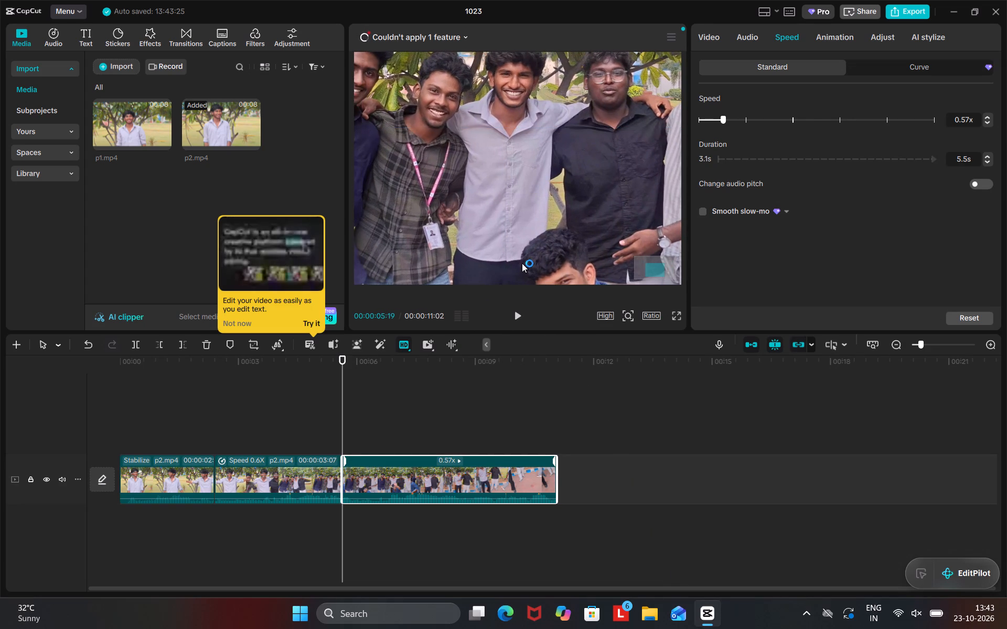
key("ctrl+minus")
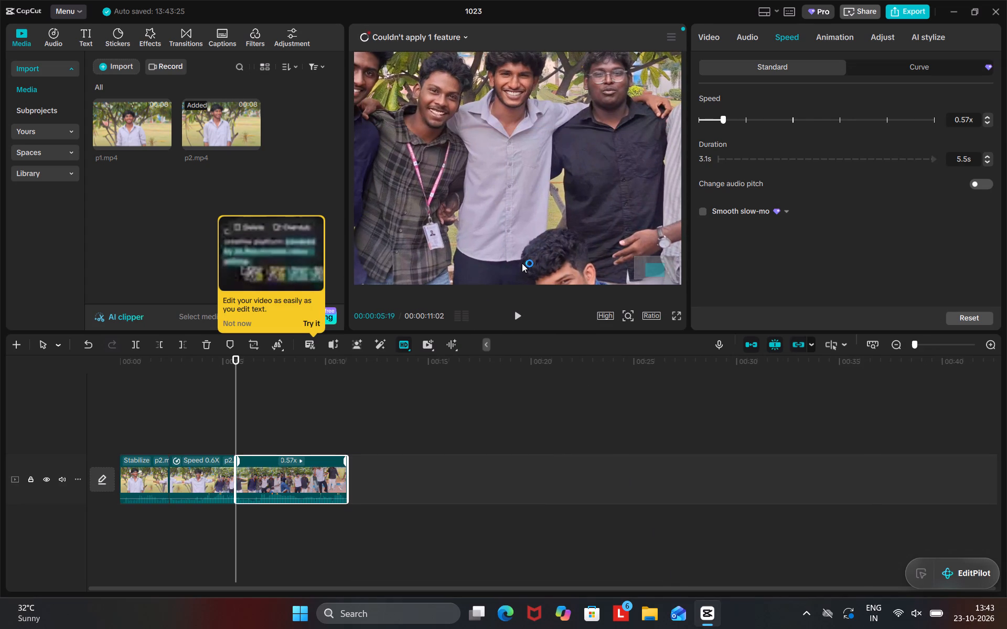
key("ctrl+plus")
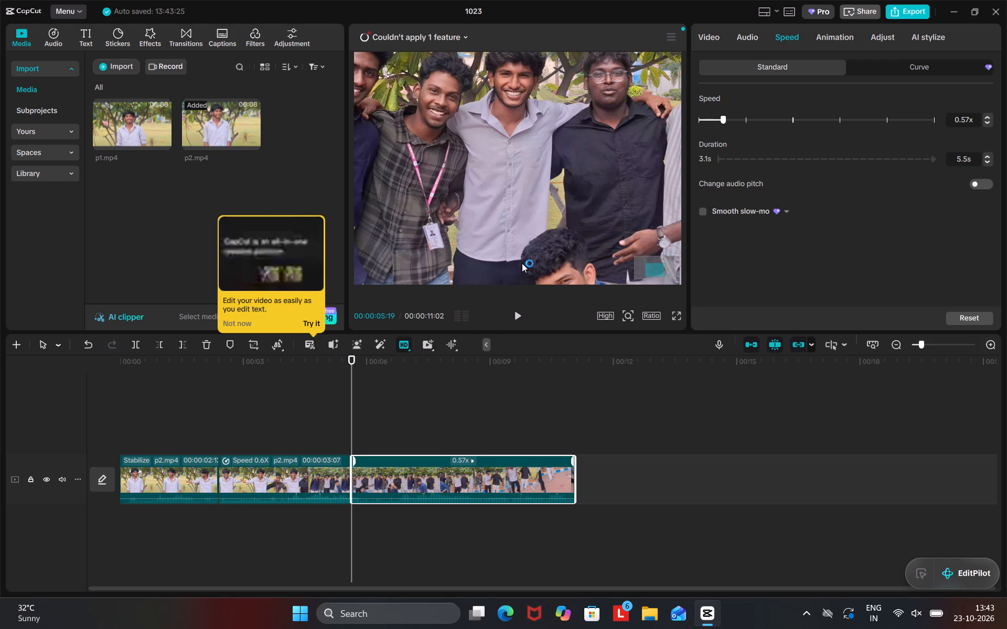
left_click_drag(522, 259, 528, 252)
left_click(534, 246)
left_click_drag(534, 246, 477, 235)
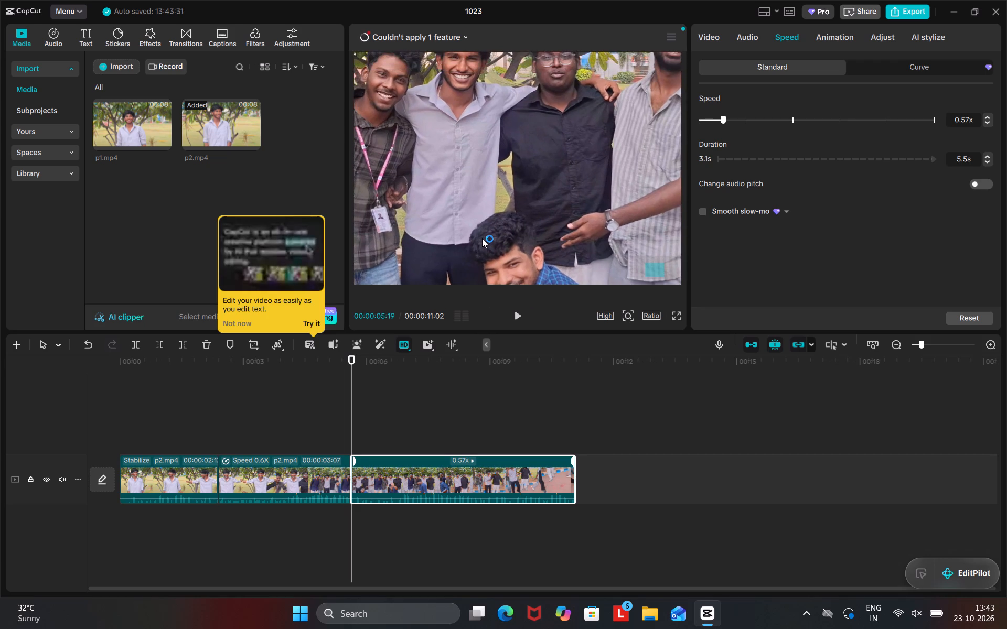
scroll(482, 234, "down", 6, "ctrl")
scroll(482, 234, "up", 4, "ctrl")
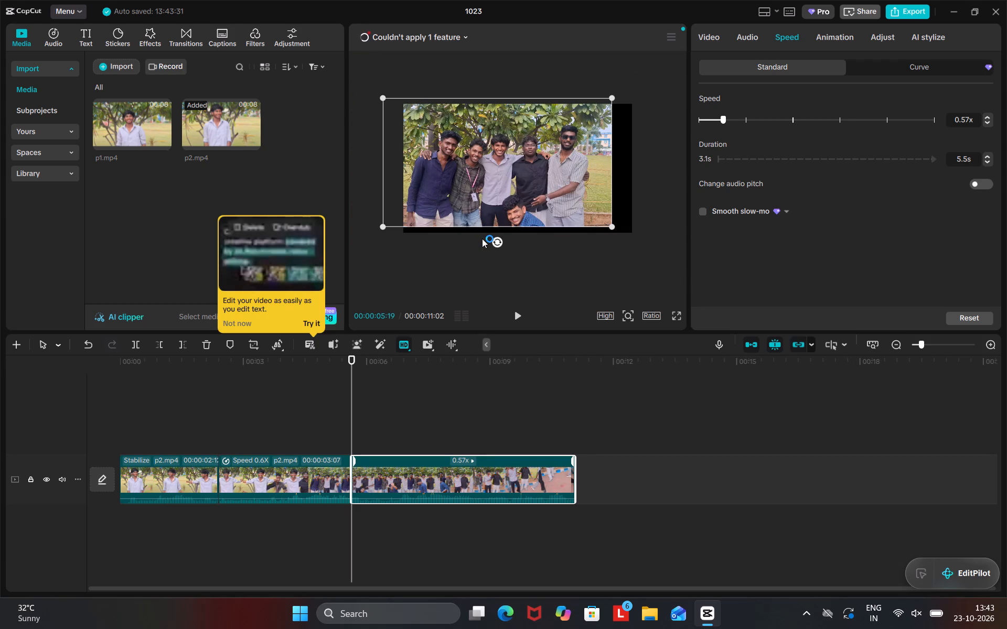
scroll(482, 238, "up", 2, "ctrl")
left_click_drag(477, 213, 494, 225)
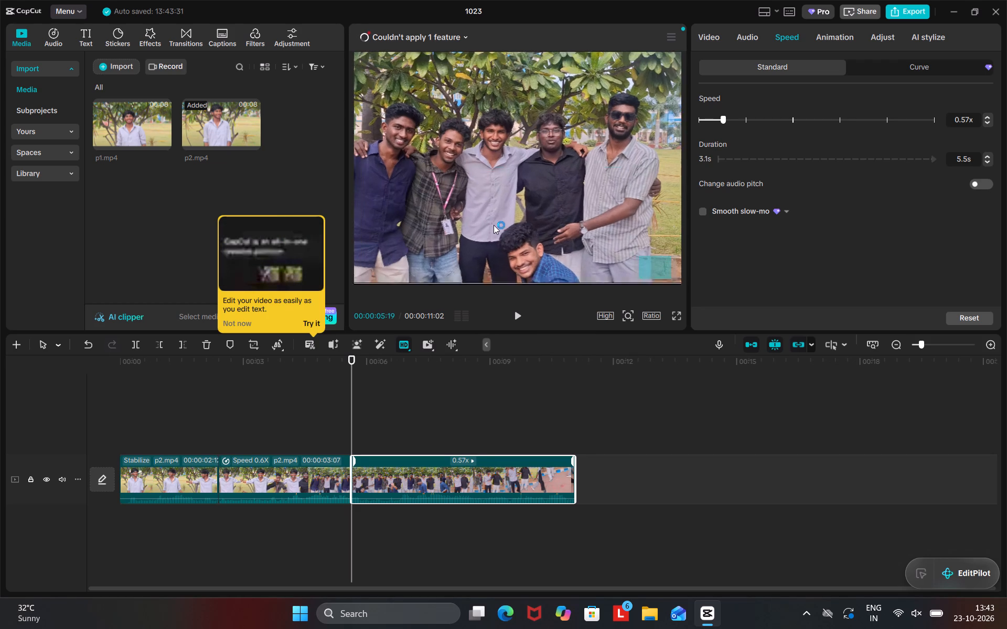
left_click_drag(494, 225, 510, 225)
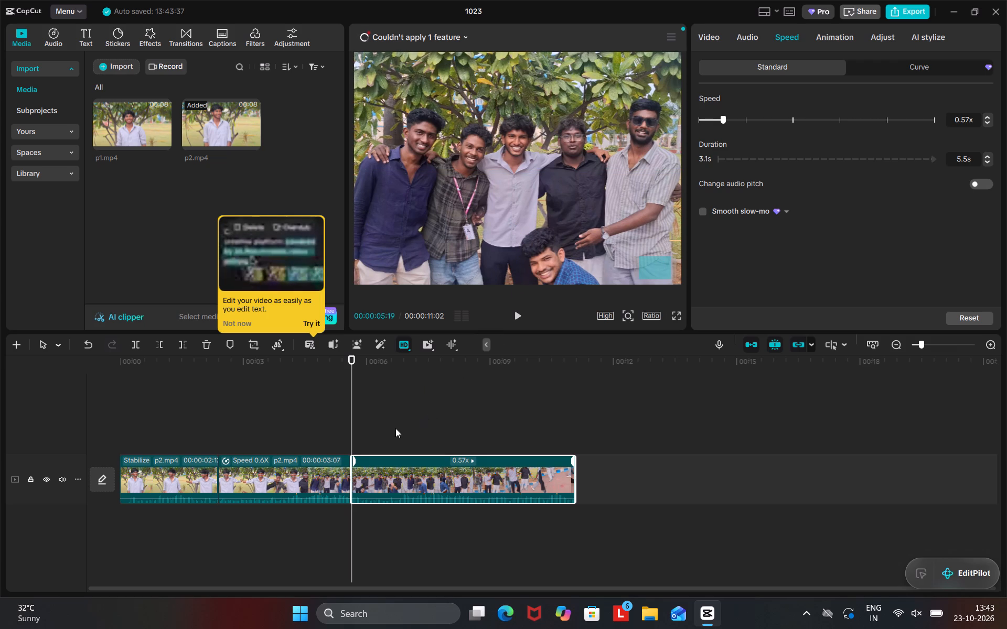
Play back the group shot and the whole edit from the beginning to check the pacing of the slowed segments.
left_click(516, 317)
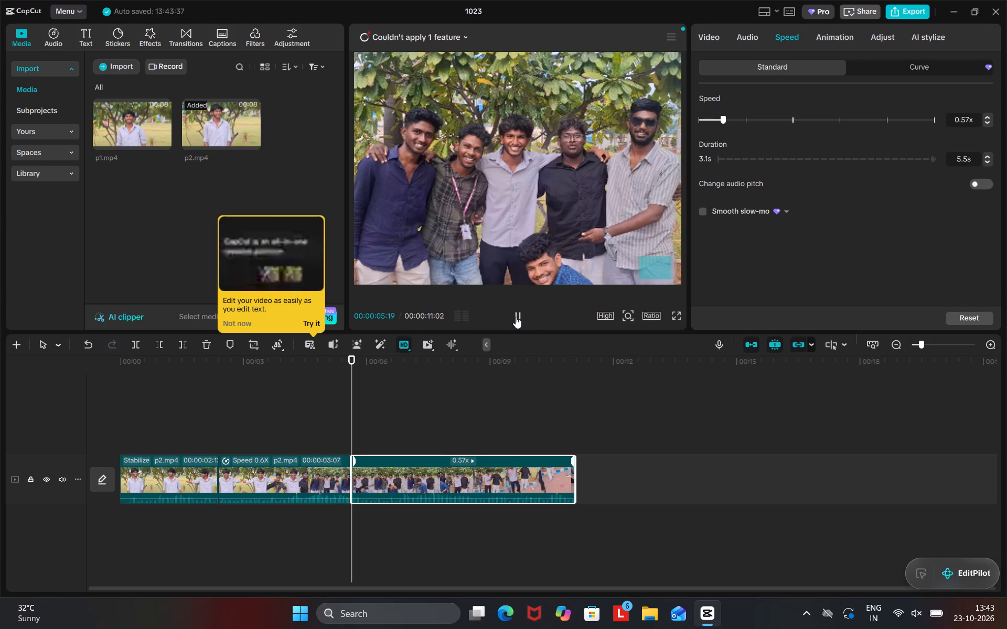
left_click_drag(419, 354, 415, 354)
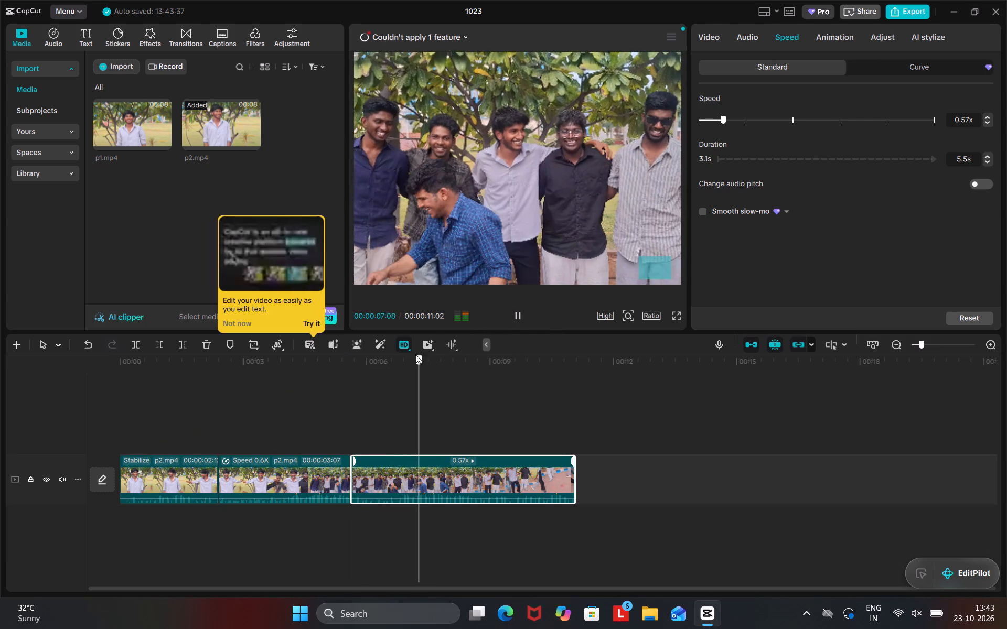
left_click_drag(415, 354, 65, 352)
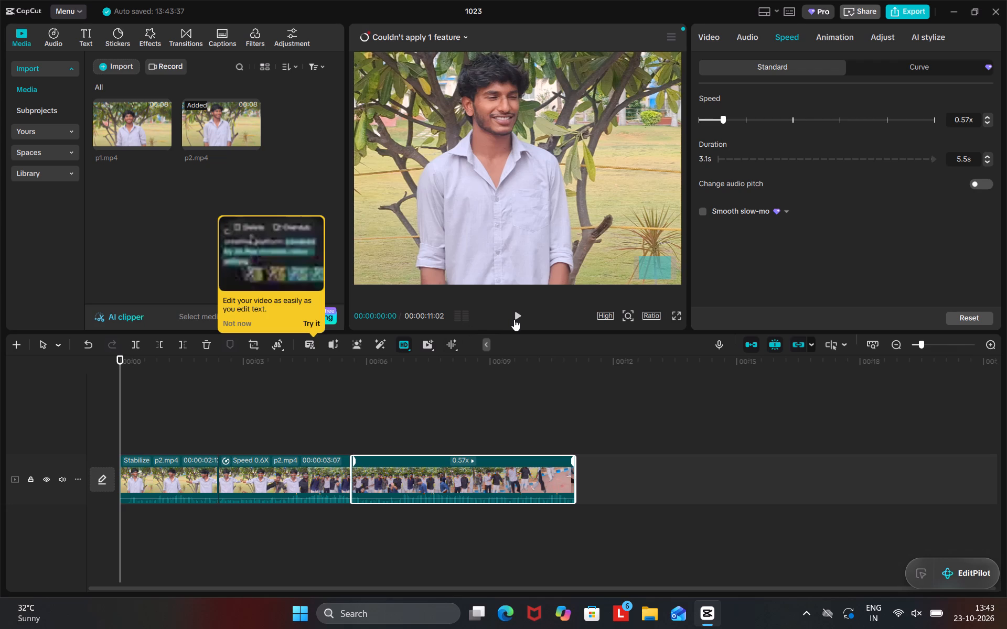
left_click(514, 319)
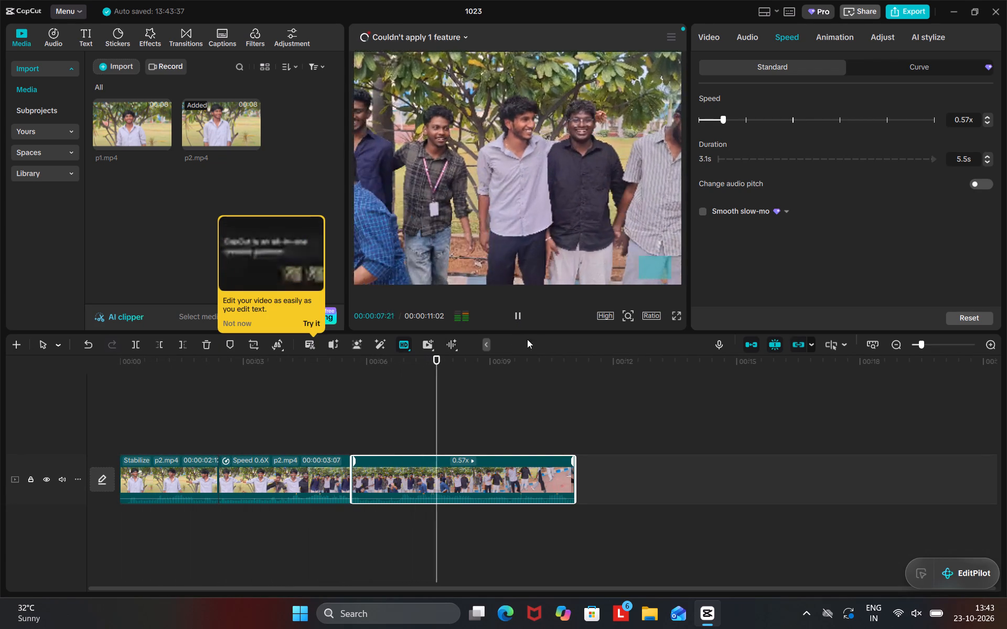
left_click_drag(507, 357, 495, 357)
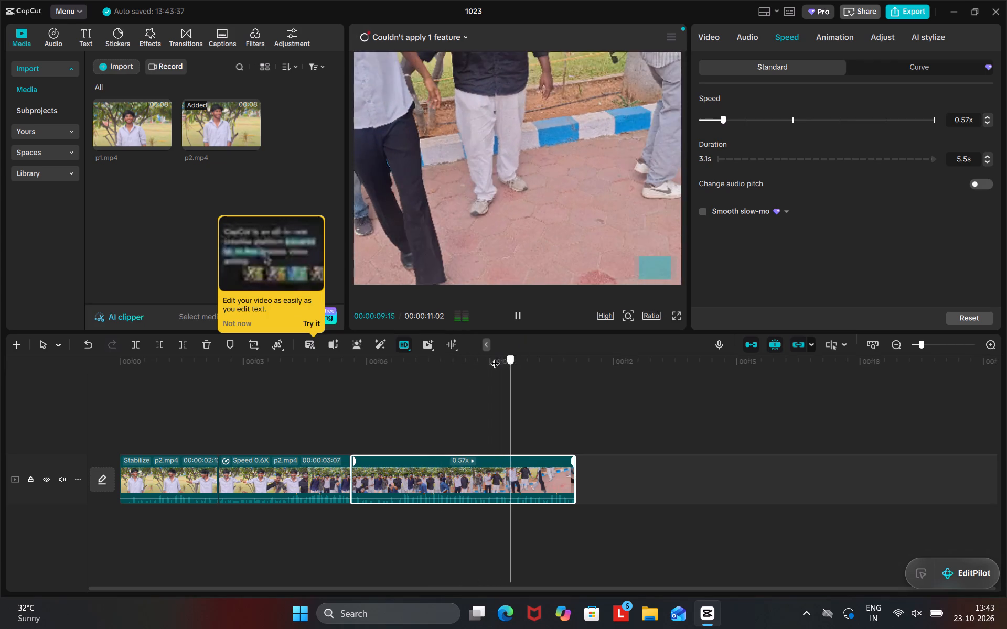
left_click_drag(495, 357, 428, 369)
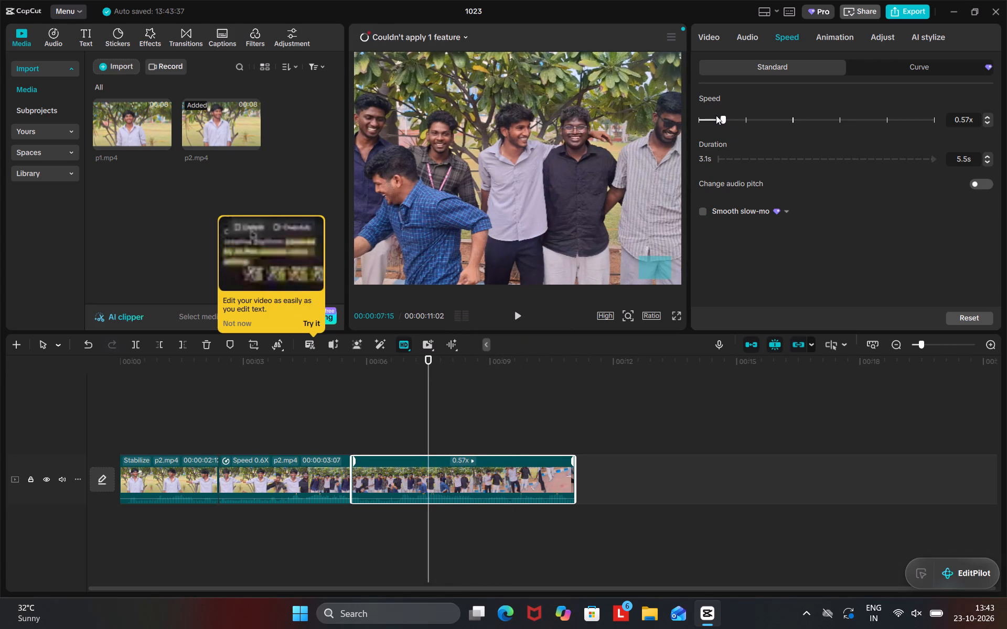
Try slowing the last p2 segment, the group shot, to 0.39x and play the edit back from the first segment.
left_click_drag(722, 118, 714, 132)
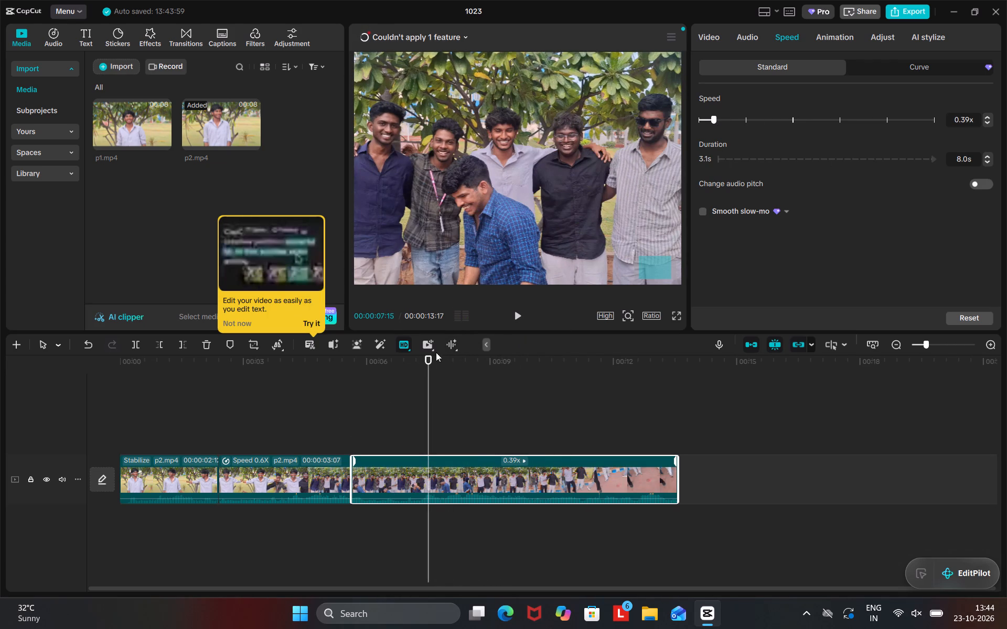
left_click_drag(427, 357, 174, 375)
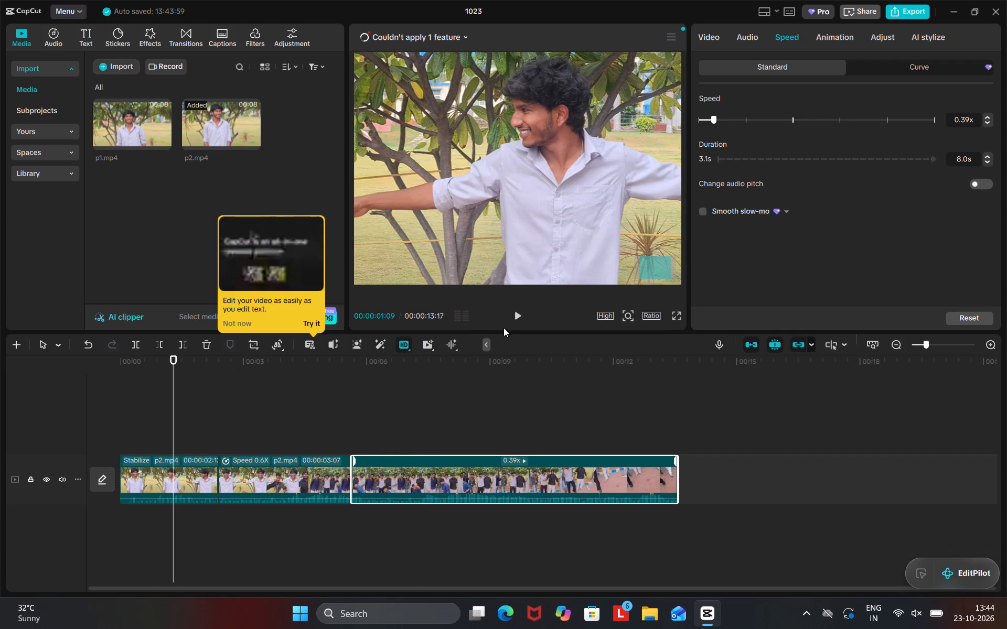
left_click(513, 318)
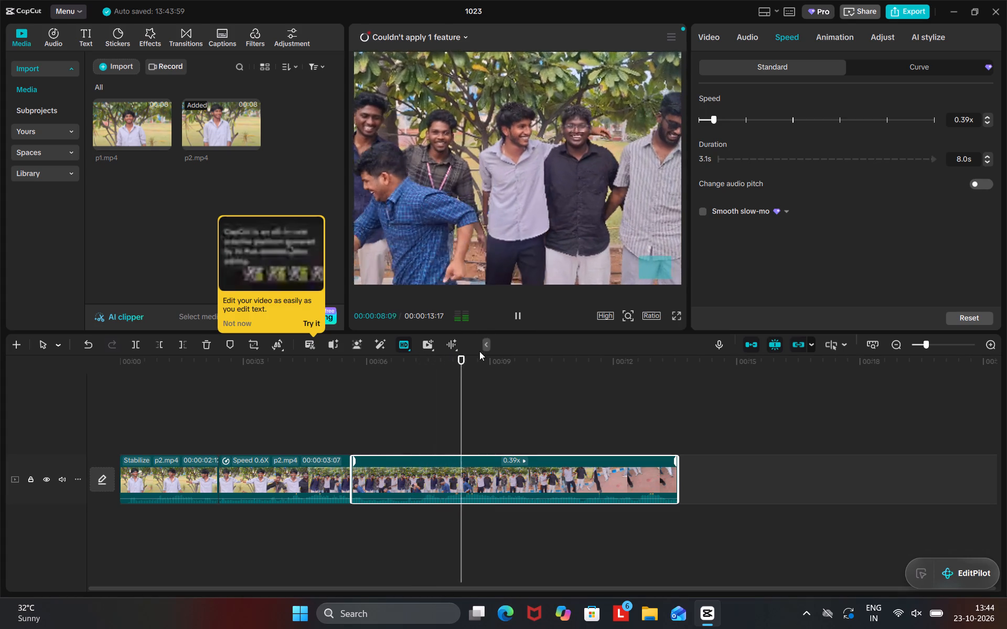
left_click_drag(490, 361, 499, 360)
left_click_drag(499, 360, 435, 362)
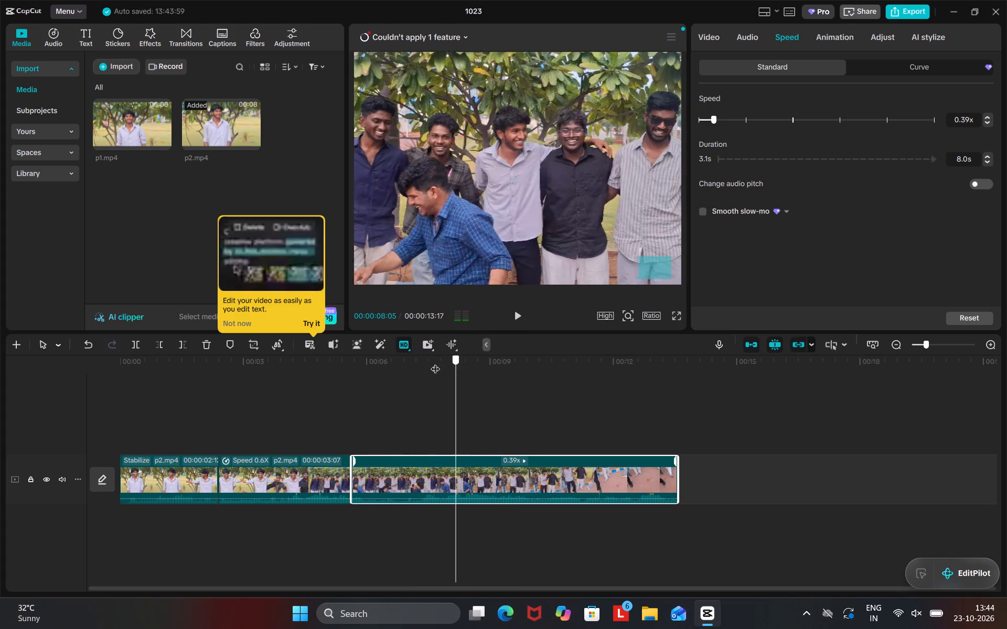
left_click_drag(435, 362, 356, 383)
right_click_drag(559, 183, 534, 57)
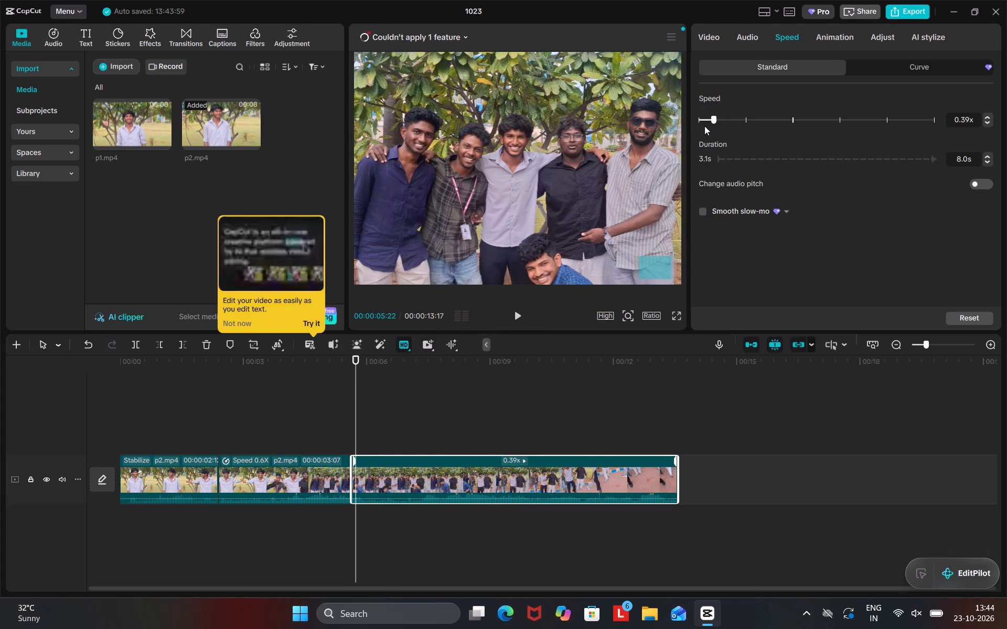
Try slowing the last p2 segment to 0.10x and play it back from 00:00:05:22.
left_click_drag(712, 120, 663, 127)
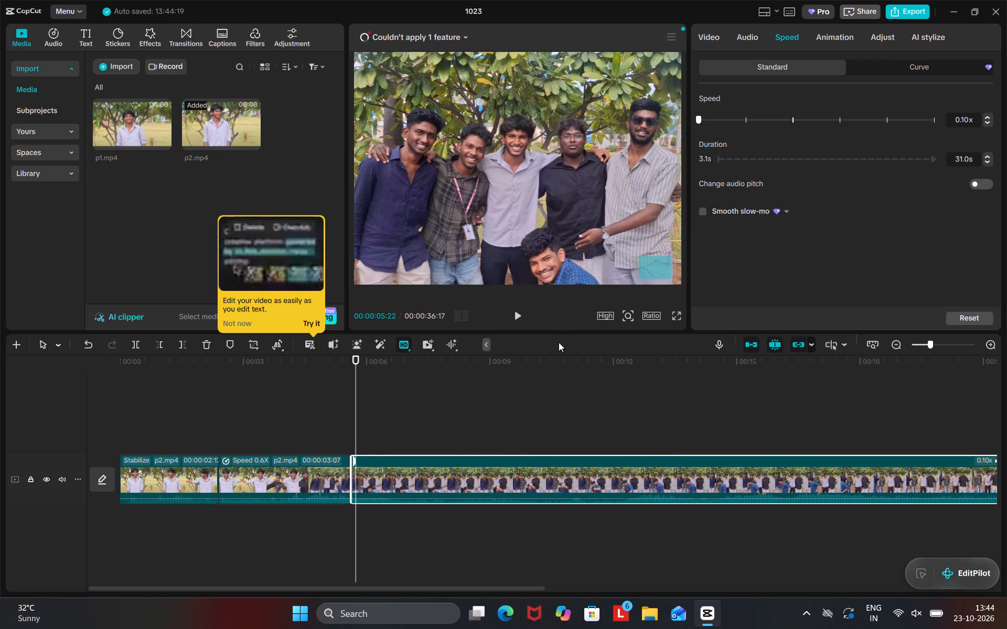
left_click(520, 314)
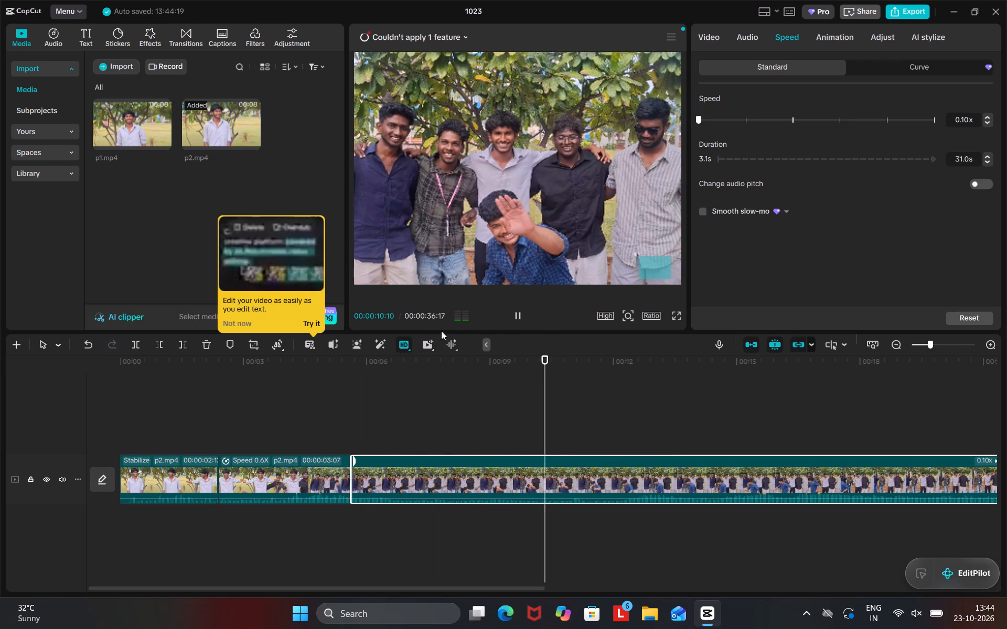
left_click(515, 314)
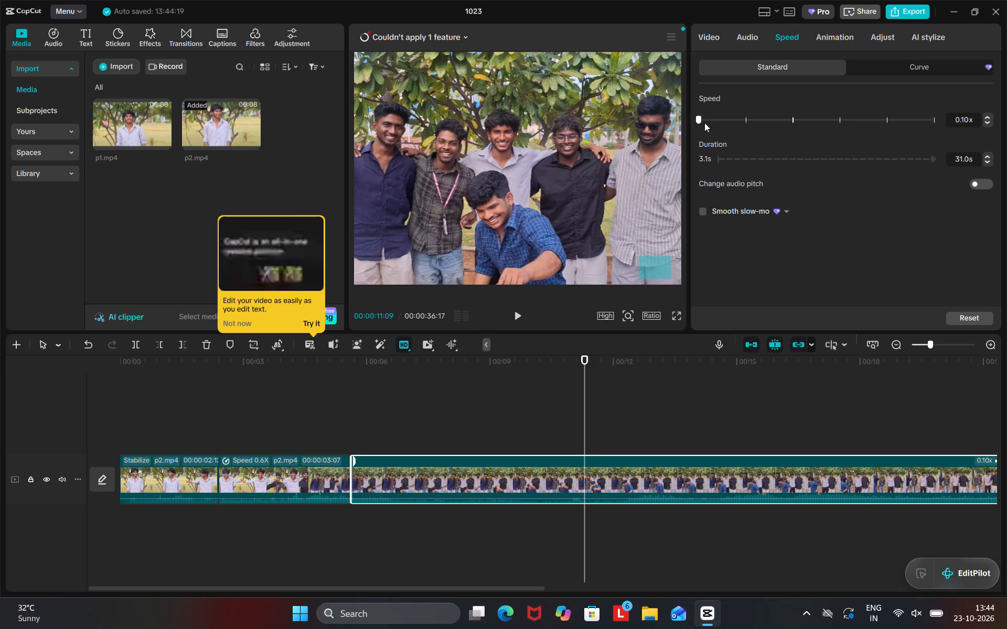
Set the last p2 segment's standard speed to 0.25x.
left_click_drag(698, 115, 707, 119)
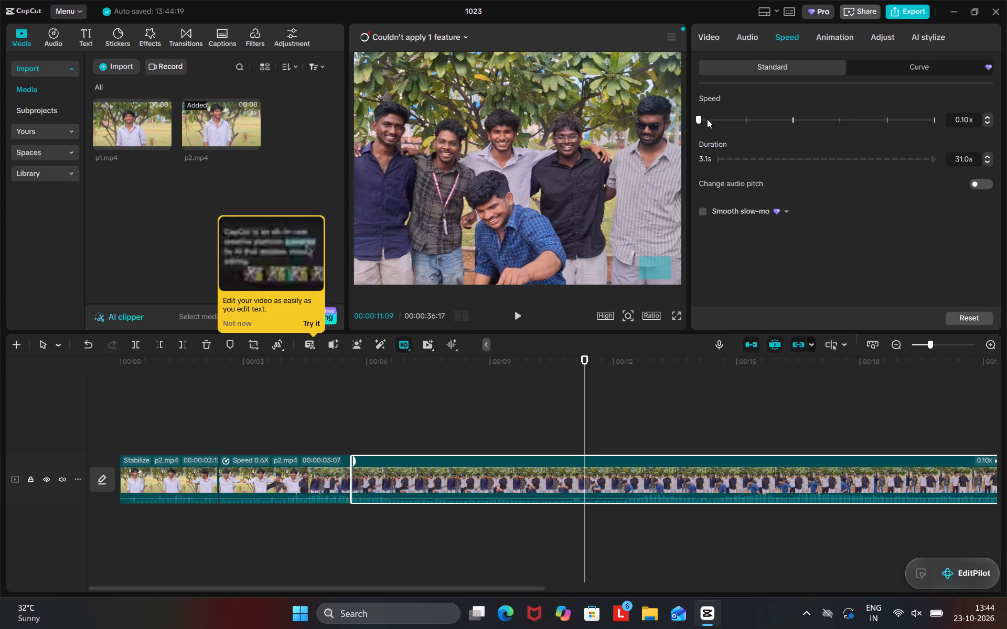
left_click_drag(707, 119, 709, 123)
left_click(697, 118)
left_click(706, 120)
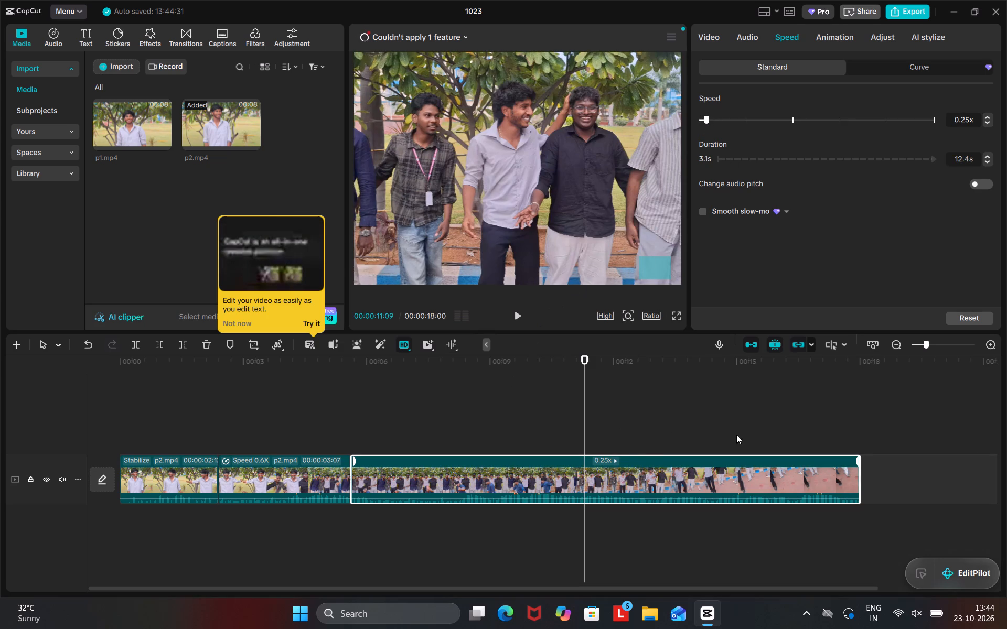
Trim away everything in the last p2 segment after 00:00:07:12, where the crouching friend raises his hand.
left_click(853, 479)
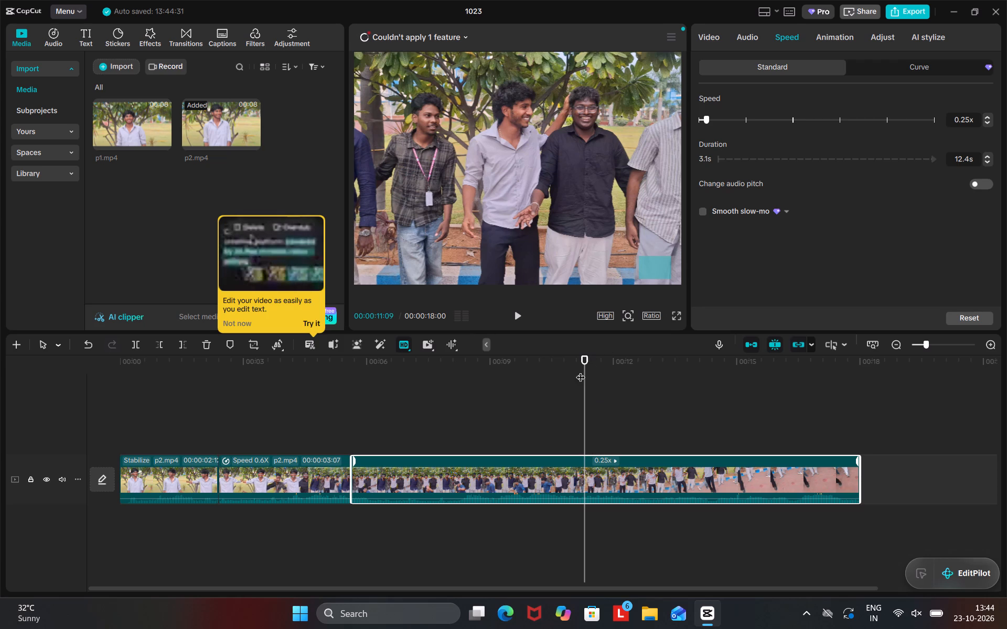
left_click_drag(584, 361, 561, 364)
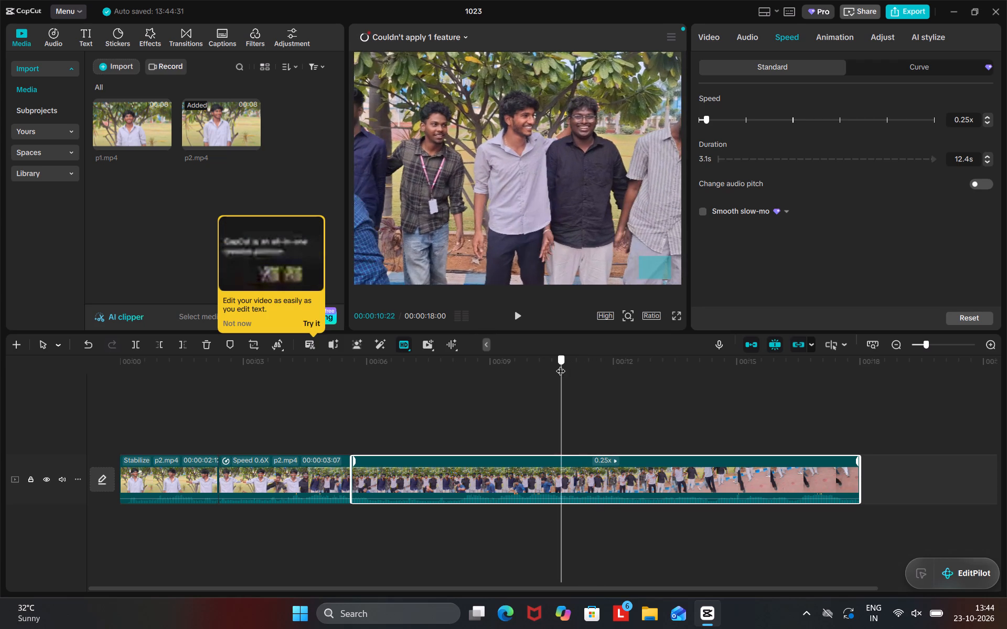
left_click_drag(561, 364, 519, 365)
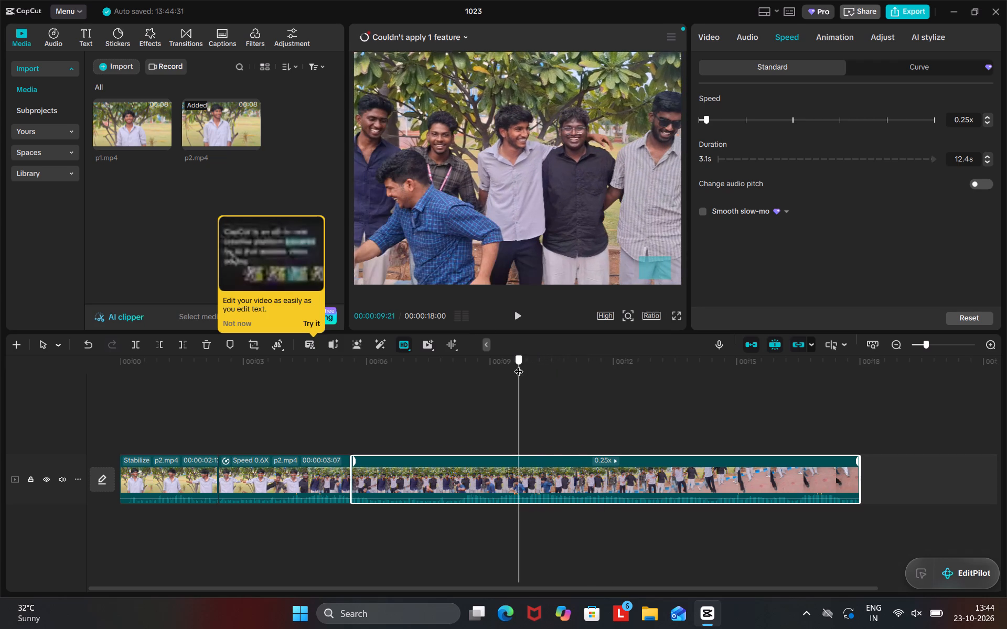
left_click_drag(519, 365, 478, 364)
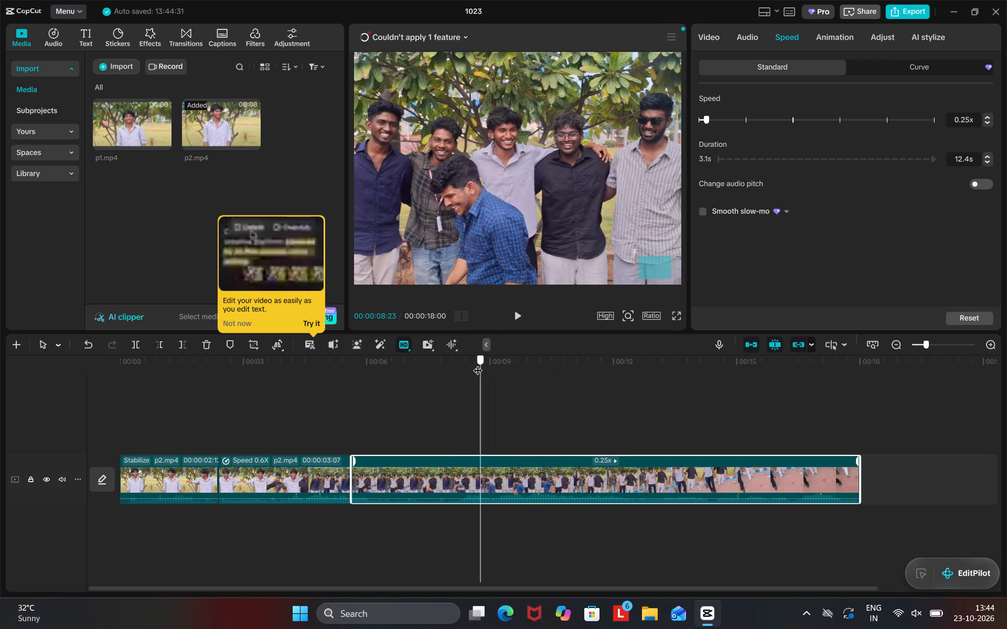
left_click_drag(478, 364, 447, 361)
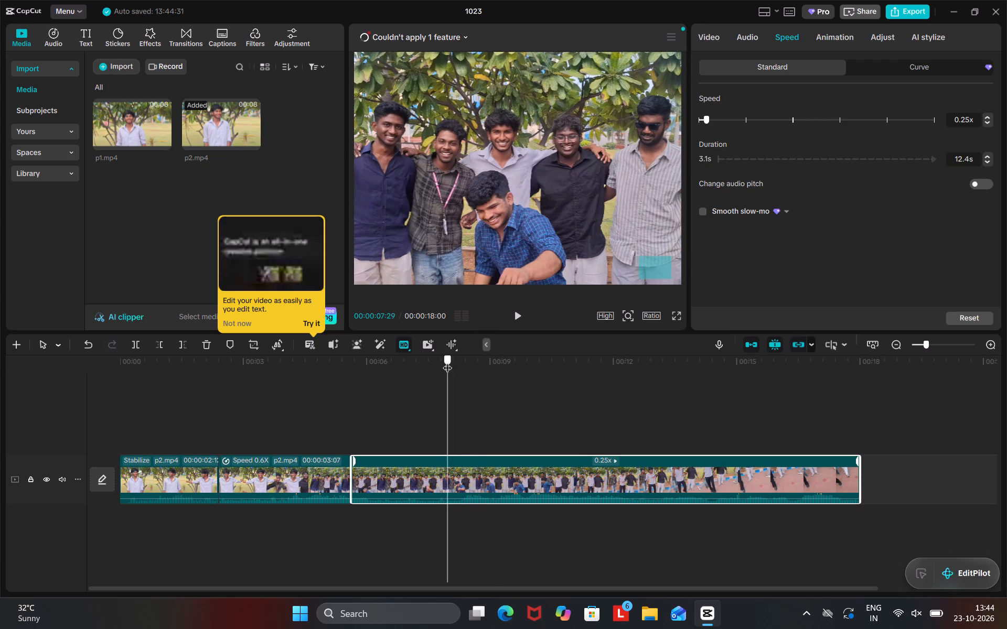
left_click_drag(447, 361, 430, 355)
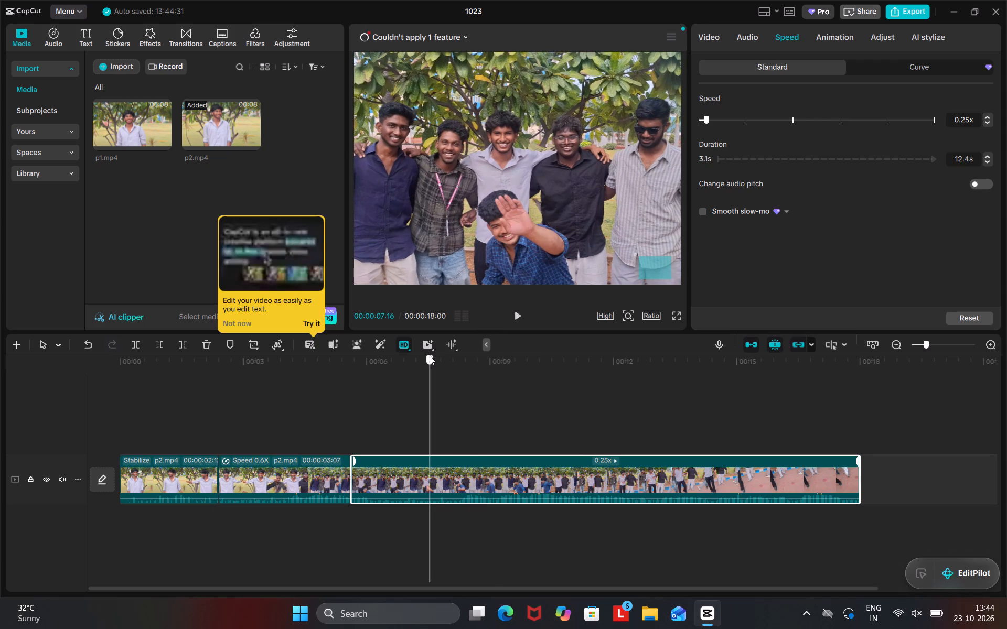
left_click_drag(430, 355, 424, 354)
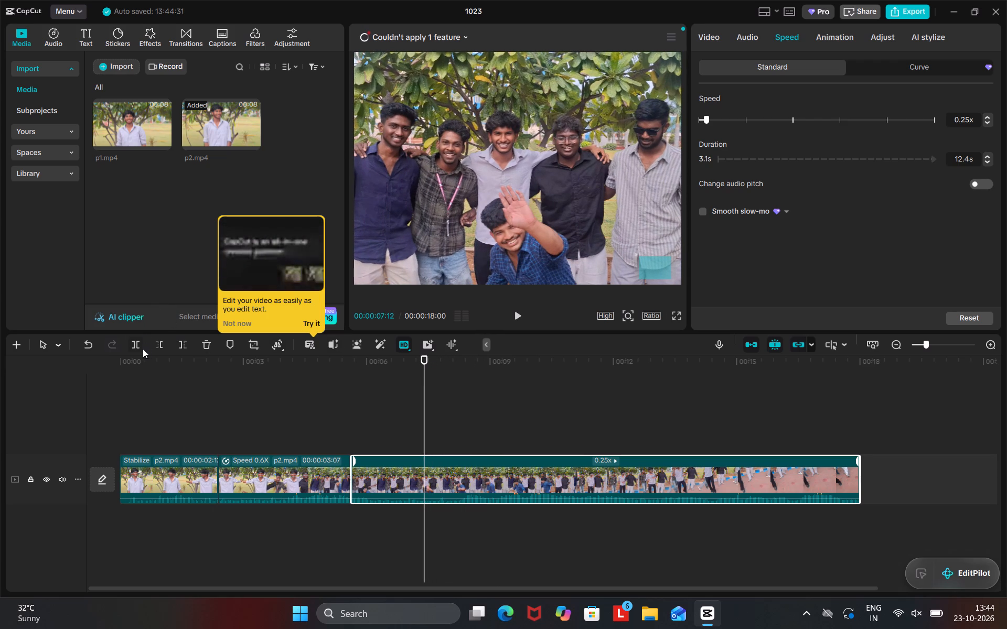
left_click(183, 344)
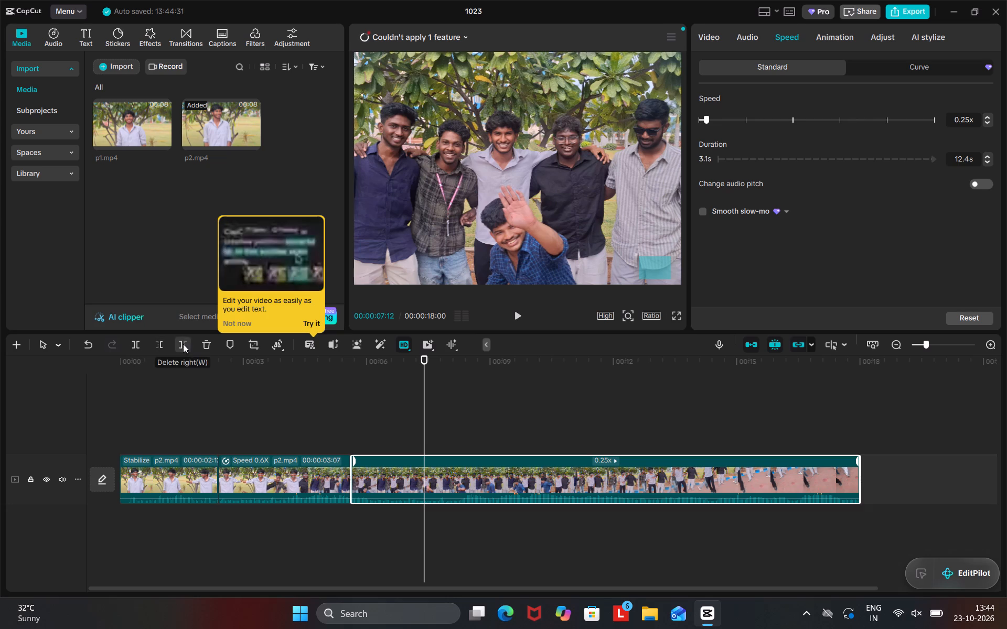
left_click_drag(529, 442, 490, 438)
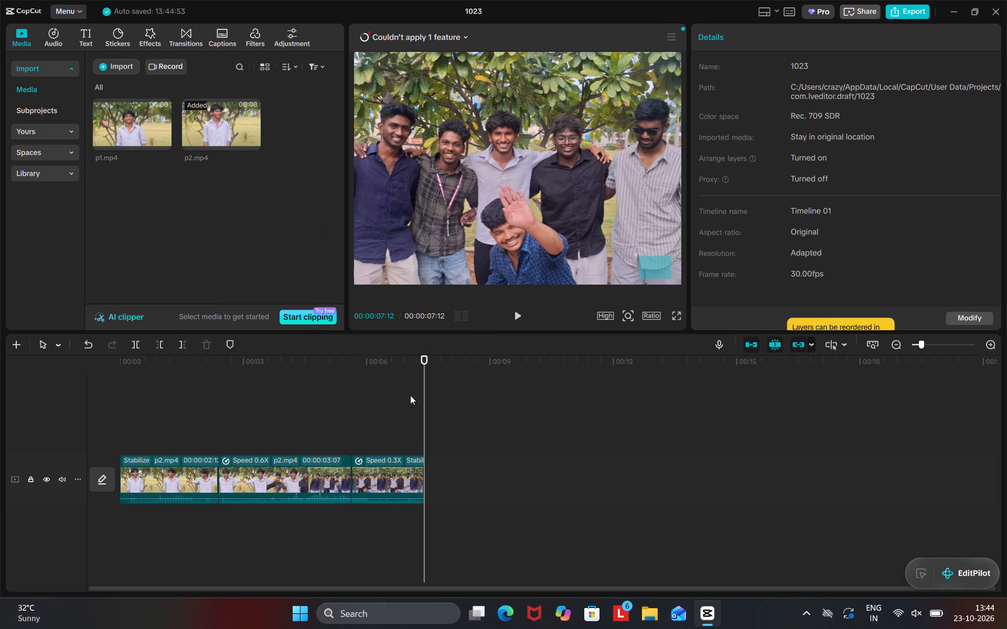
Review the whole edit in full-screen playback, restarting it from the beginning and watching through to the final group shot.
left_click_drag(425, 358, 167, 381)
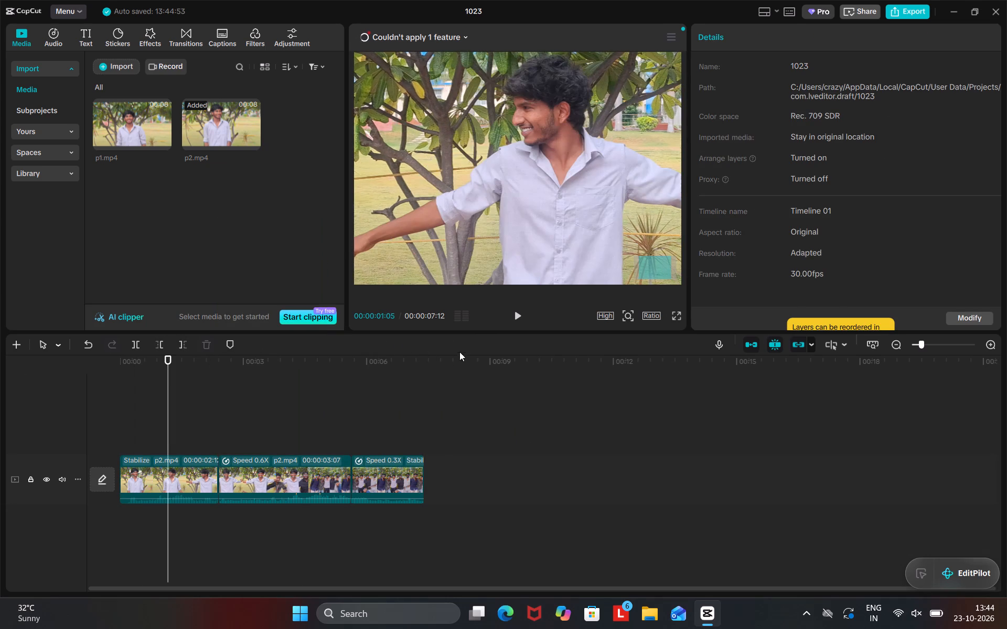
left_click(684, 319)
left_click(678, 317)
left_click(330, 573)
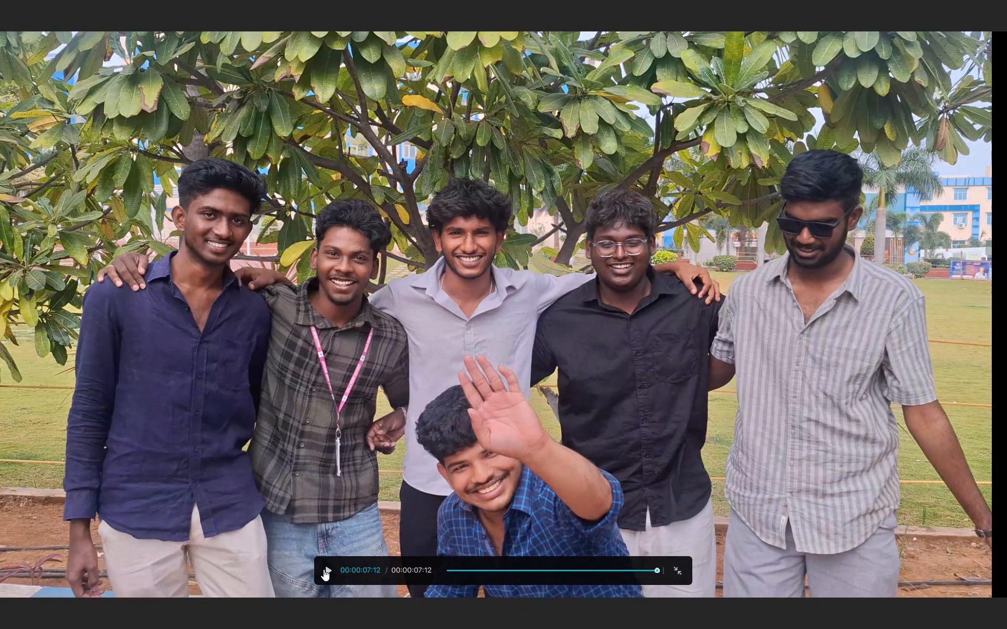
left_click(324, 569)
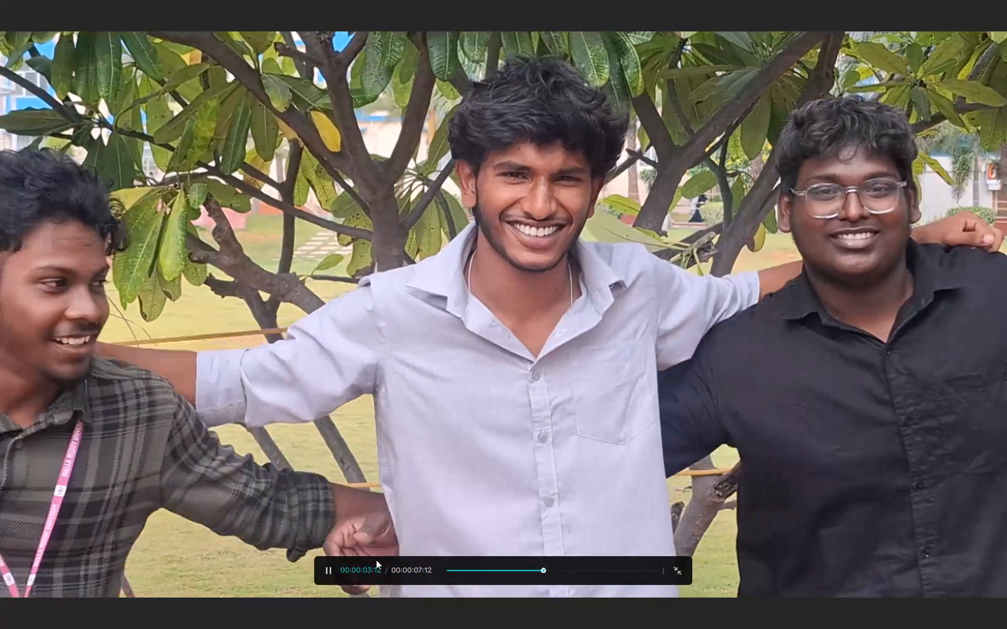
left_click_drag(454, 564, 455, 578)
left_click_drag(454, 570, 445, 569)
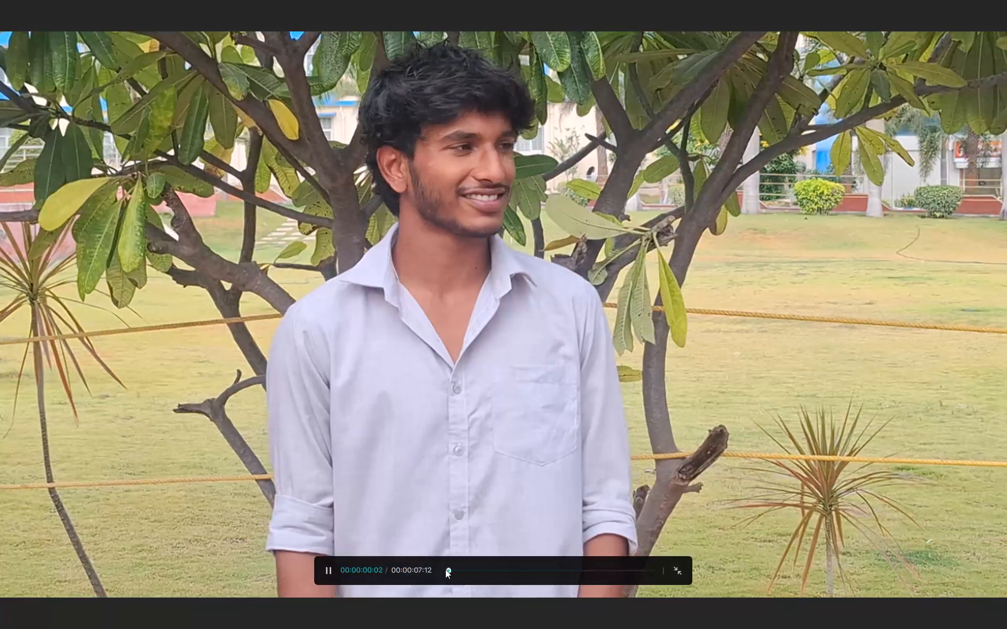
left_click_drag(445, 569, 437, 556)
right_click_drag(437, 570, 436, 565)
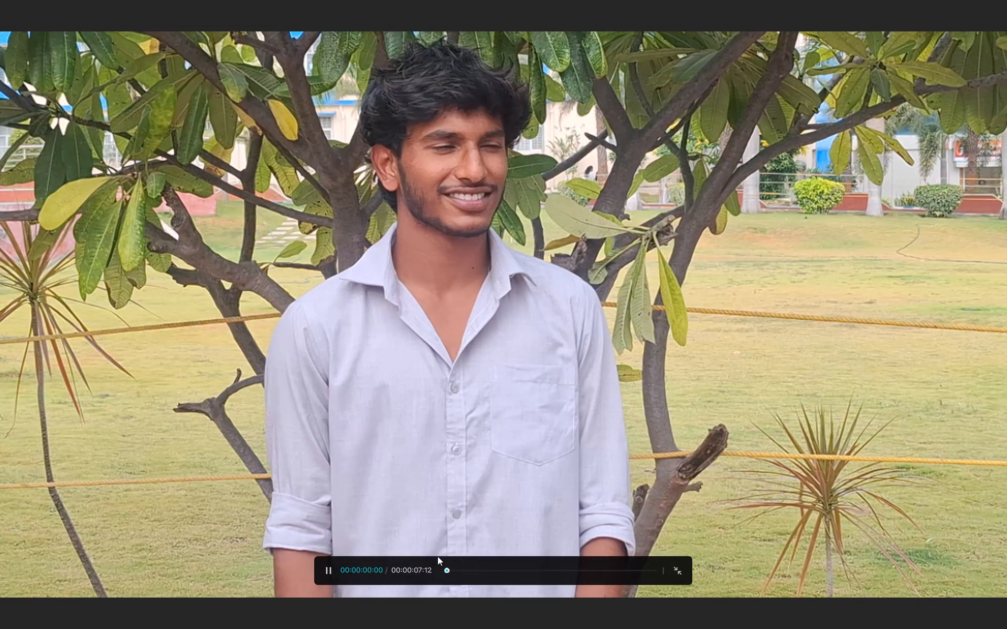
left_click_drag(437, 556, 446, 544)
left_click_drag(446, 544, 446, 546)
left_click_drag(446, 546, 446, 545)
left_click_drag(446, 545, 440, 566)
left_click_drag(440, 566, 440, 563)
left_click_drag(440, 563, 439, 563)
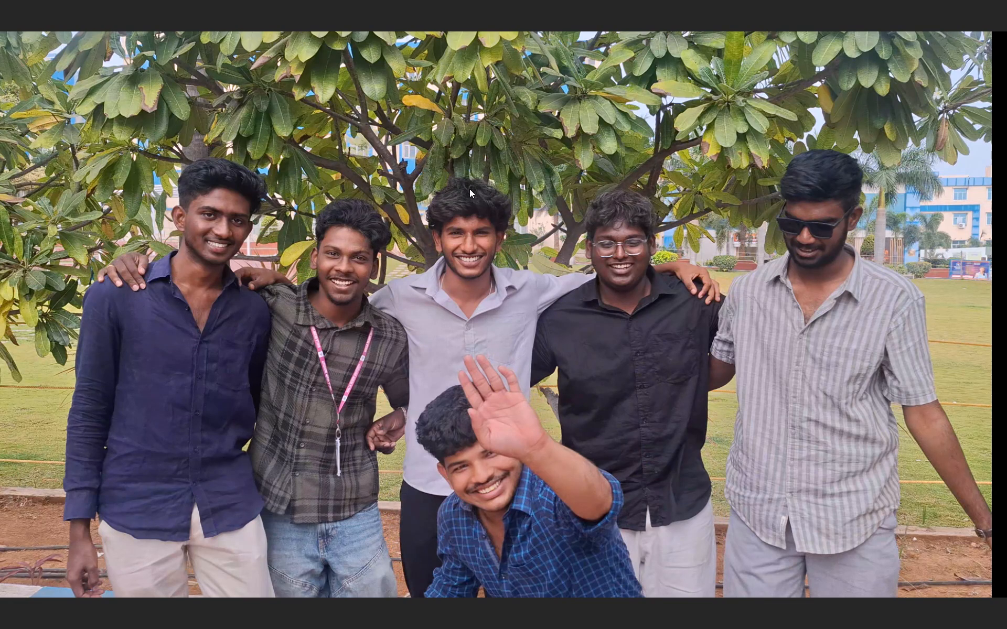
left_click(739, 482)
left_click(679, 561)
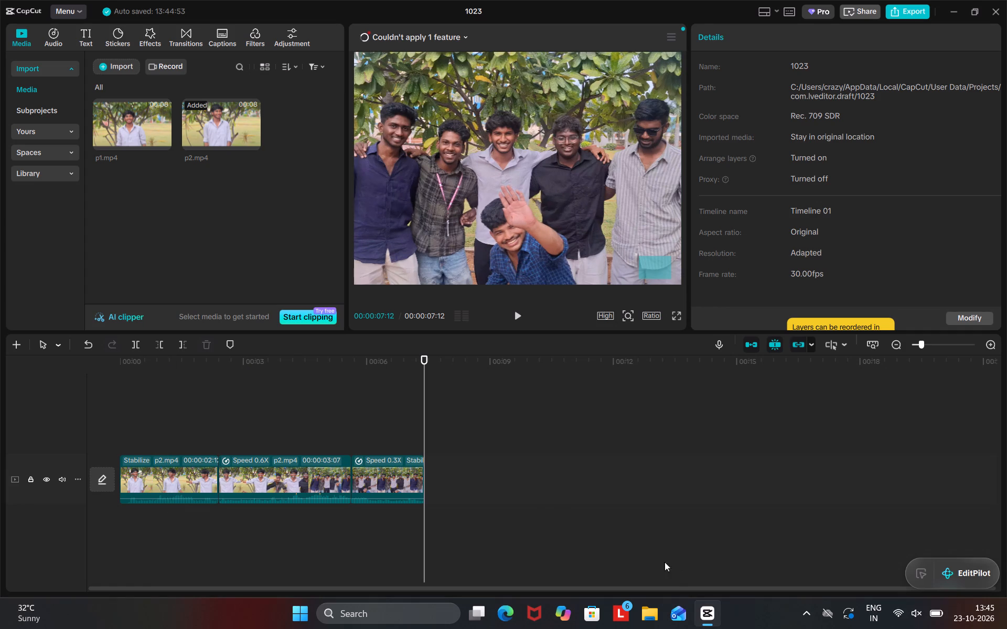
Slow the second p2 segment to 0.32x standard speed and play it back from its start at 00:00:02:12.
left_click_drag(422, 358, 304, 359)
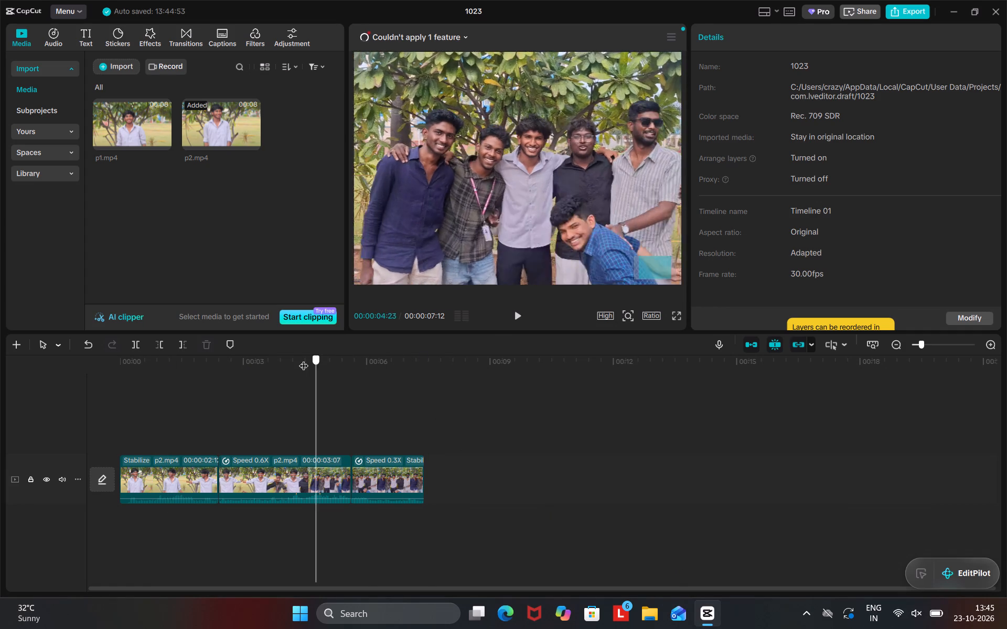
left_click_drag(304, 359, 222, 378)
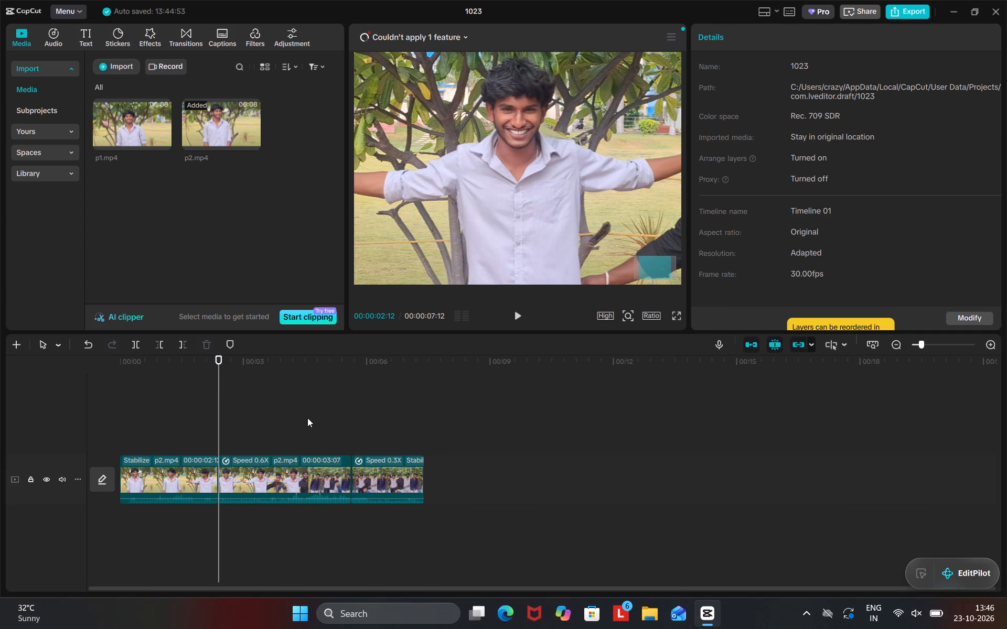
left_click(272, 466)
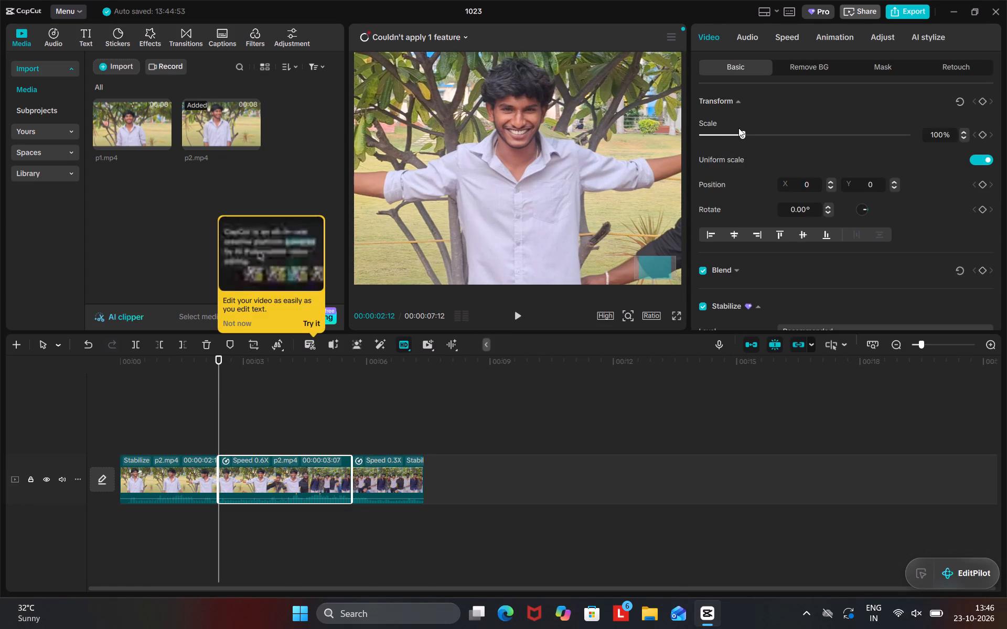
left_click(780, 43)
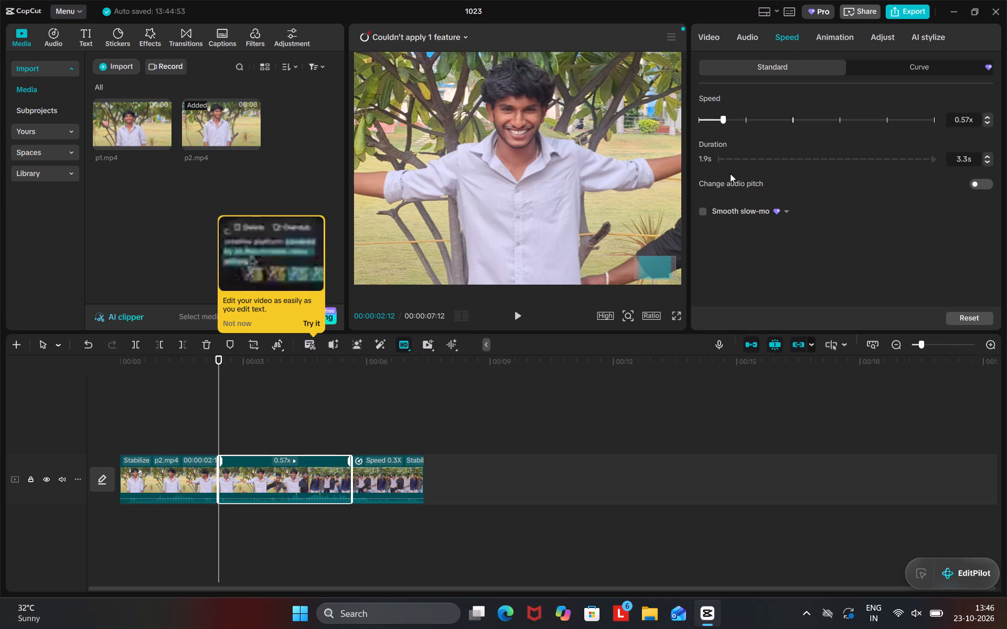
left_click_drag(723, 116, 708, 125)
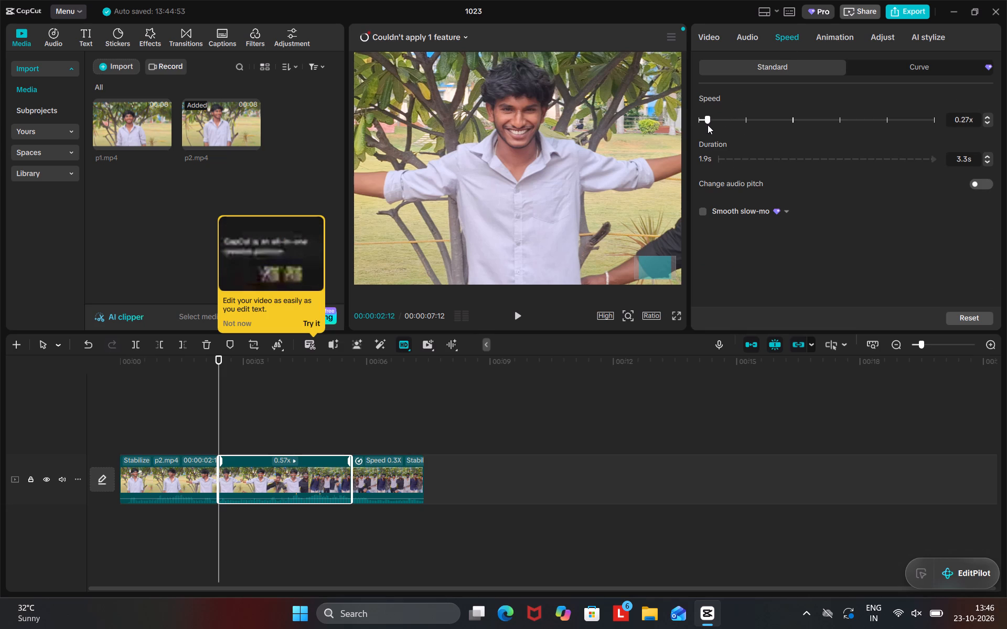
left_click_drag(708, 125, 710, 125)
left_click_drag(536, 300, 523, 316)
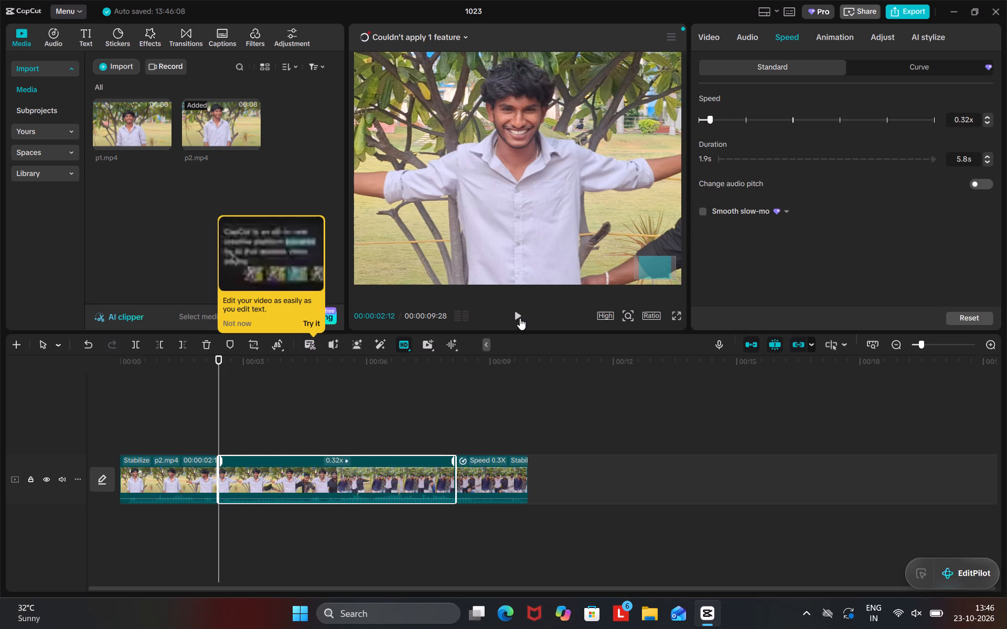
left_click(523, 309)
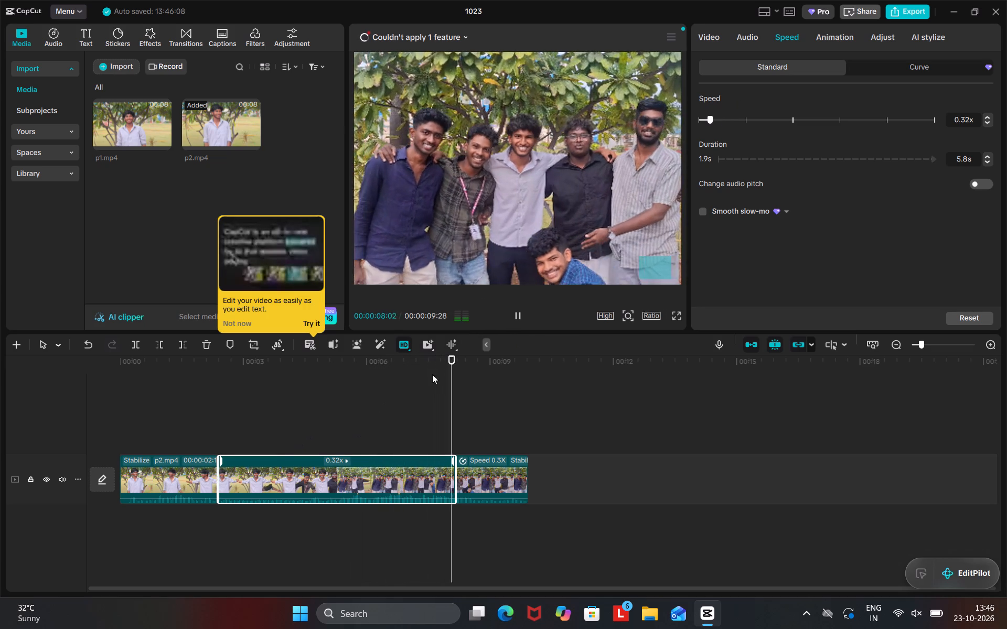
Split the second p2 segment at 00:00:06:06, where the five friends stand in a row before the crouching friend appears.
left_click_drag(458, 358, 296, 389)
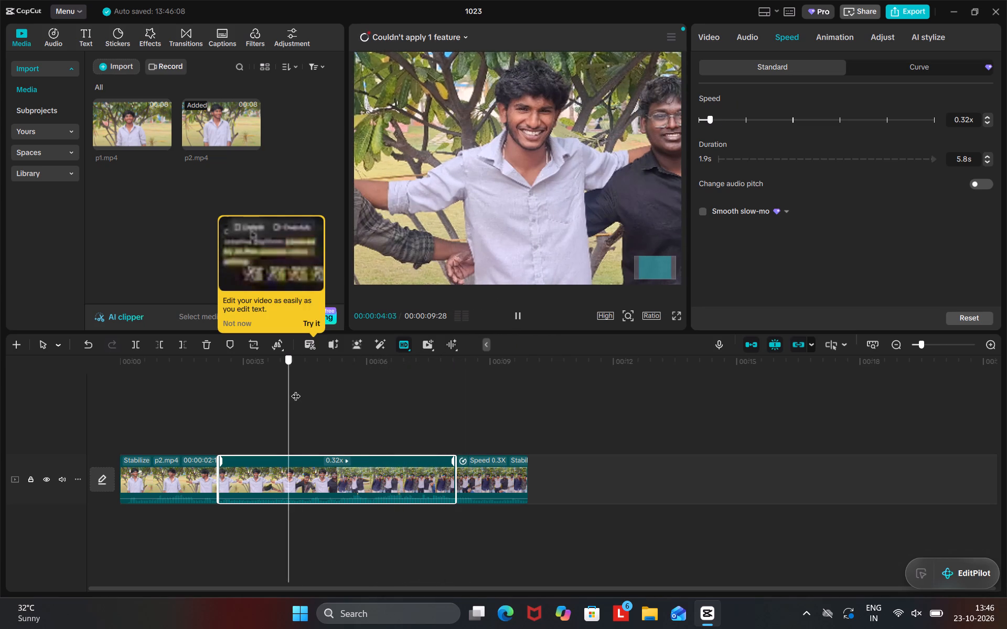
left_click_drag(296, 389, 309, 396)
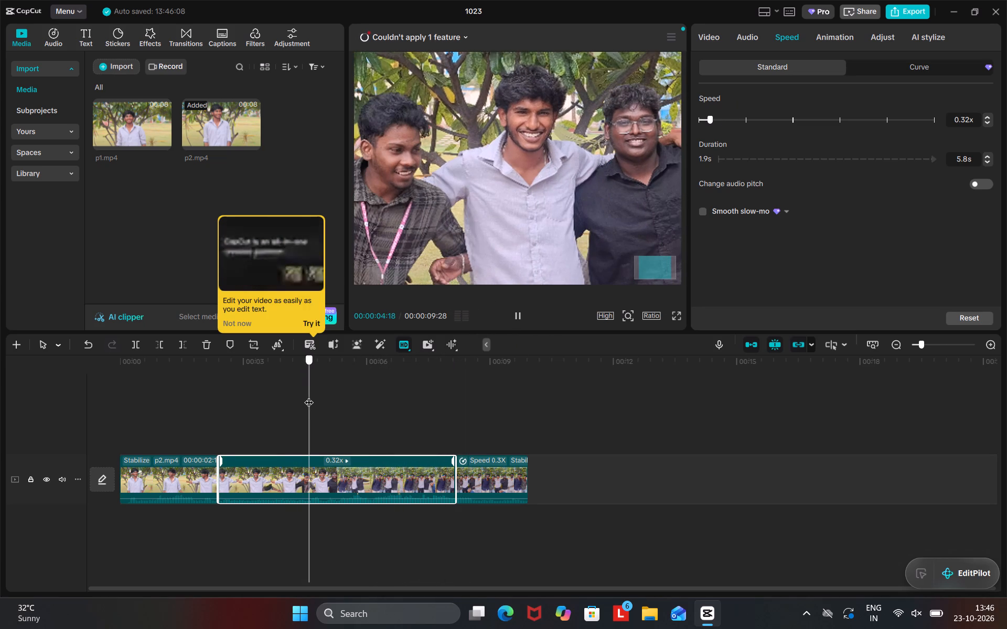
left_click_drag(309, 396, 336, 414)
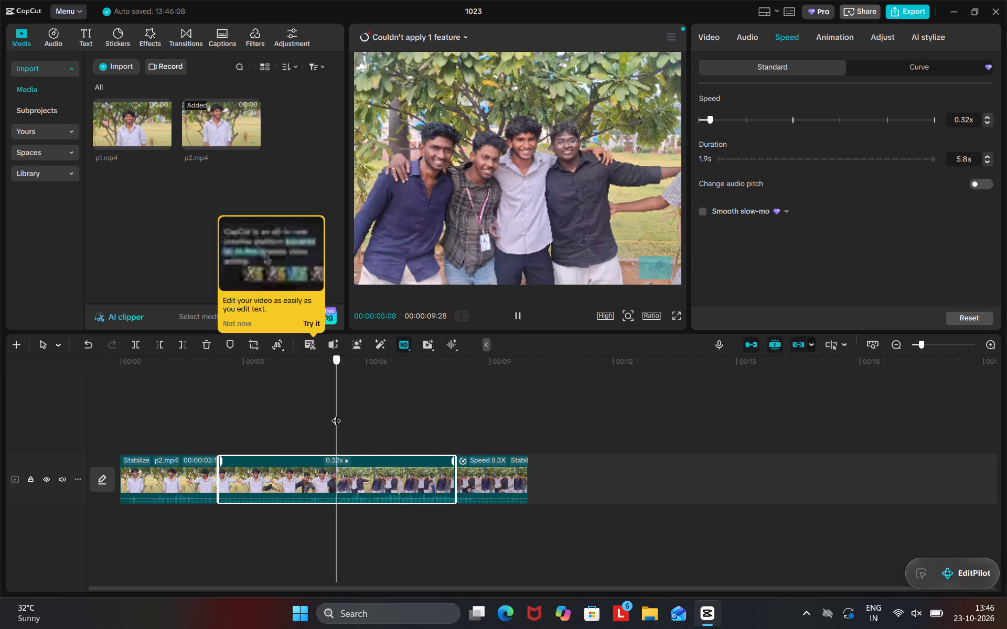
left_click_drag(336, 414, 351, 419)
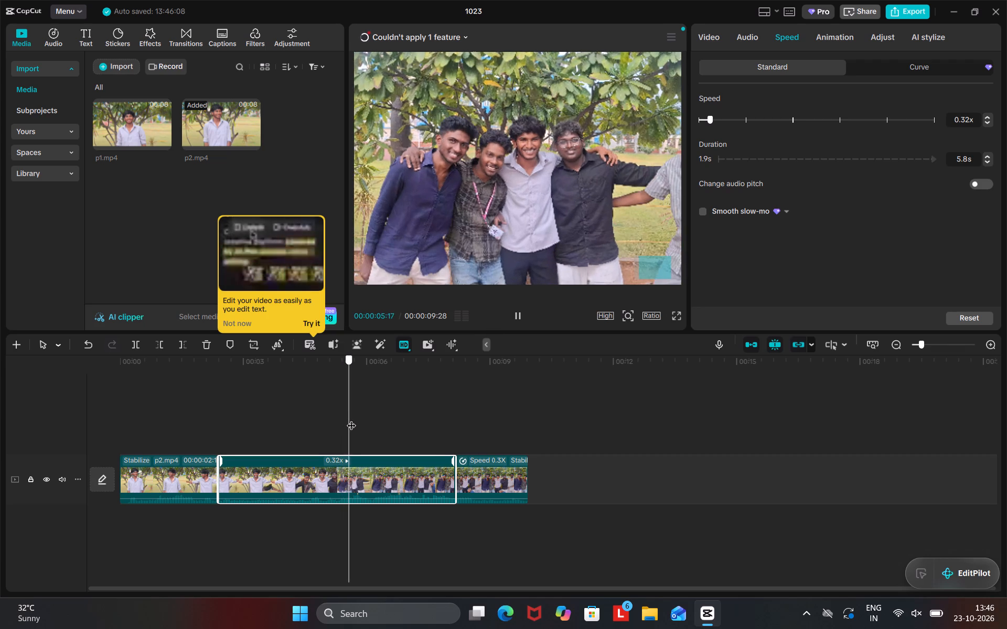
left_click_drag(351, 419, 357, 421)
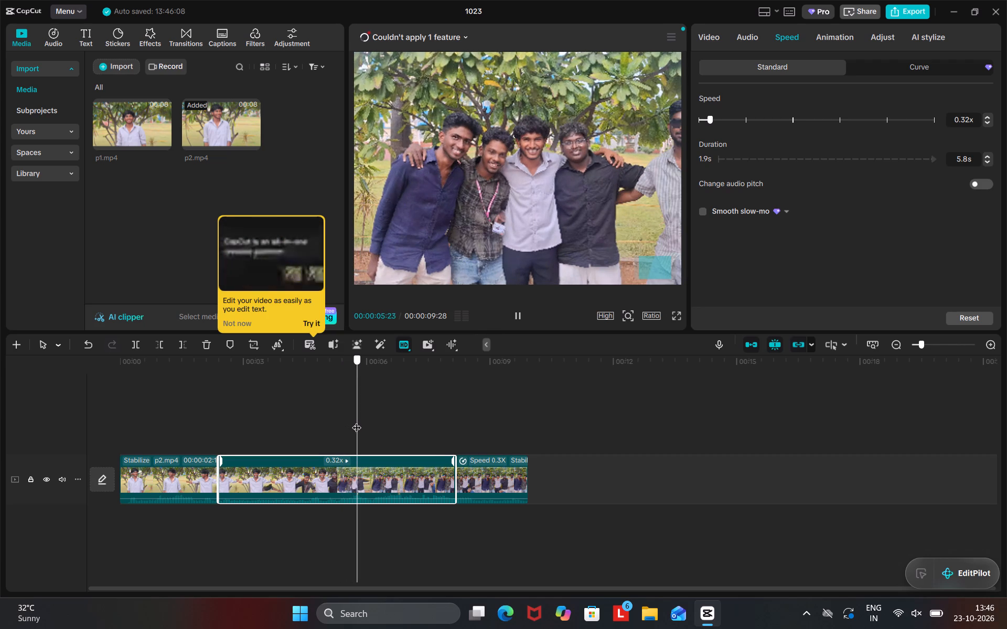
left_click_drag(357, 421, 361, 421)
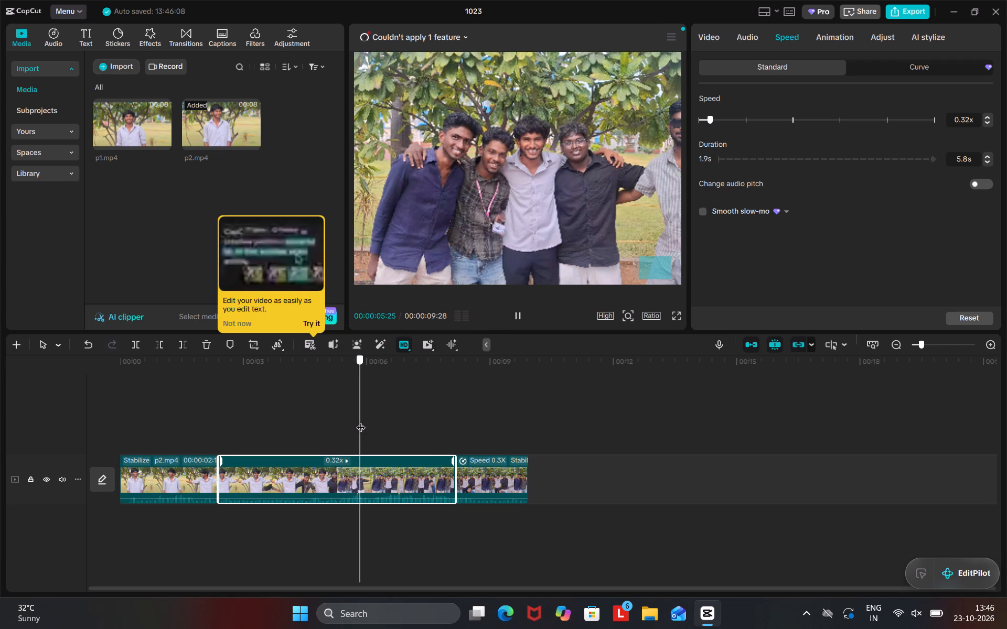
left_click_drag(361, 421, 371, 424)
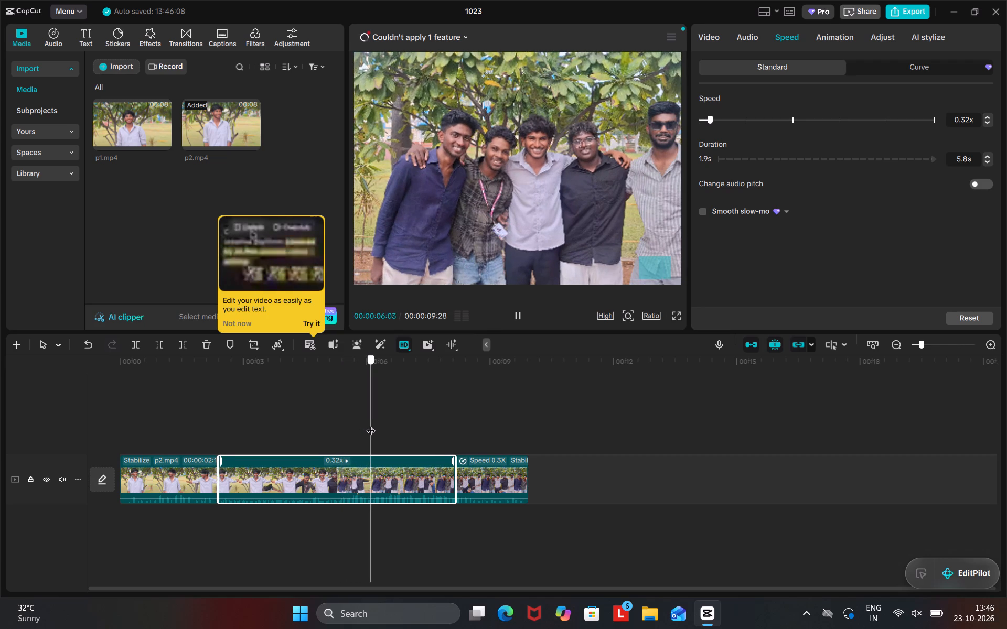
left_click_drag(371, 424, 374, 425)
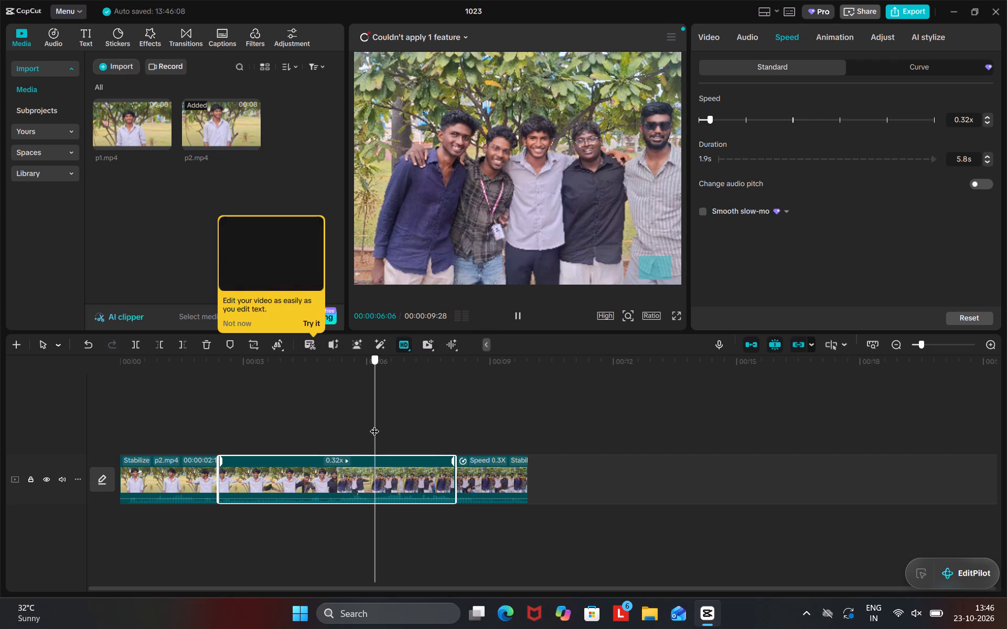
left_click_drag(374, 425, 376, 425)
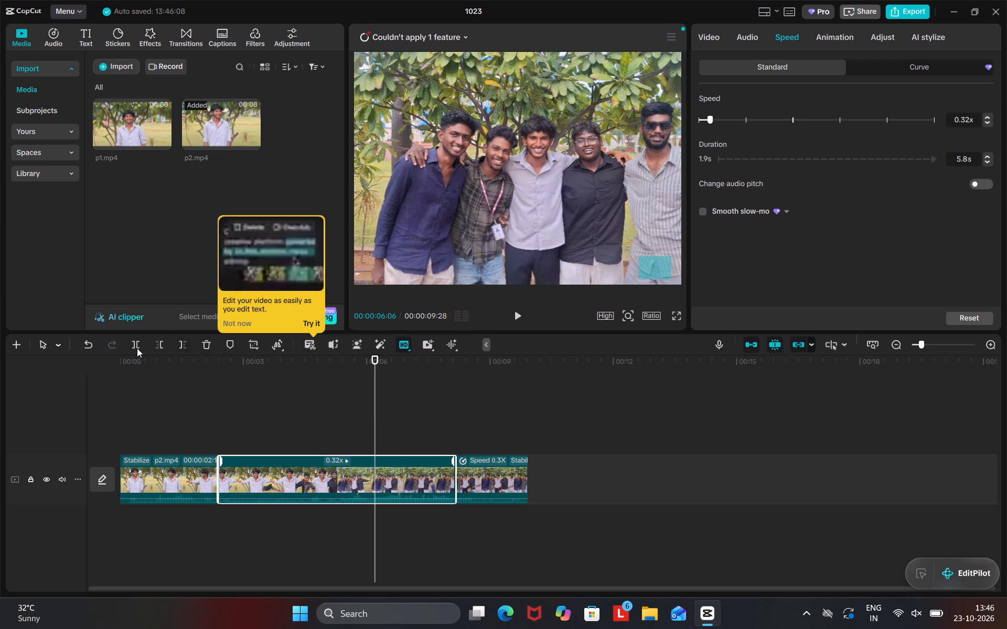
left_click(139, 347)
Slow the p2 segment starting at 00:00:06:06 to 0.10x standard speed and play the edit back from the beginning.
left_click(404, 477)
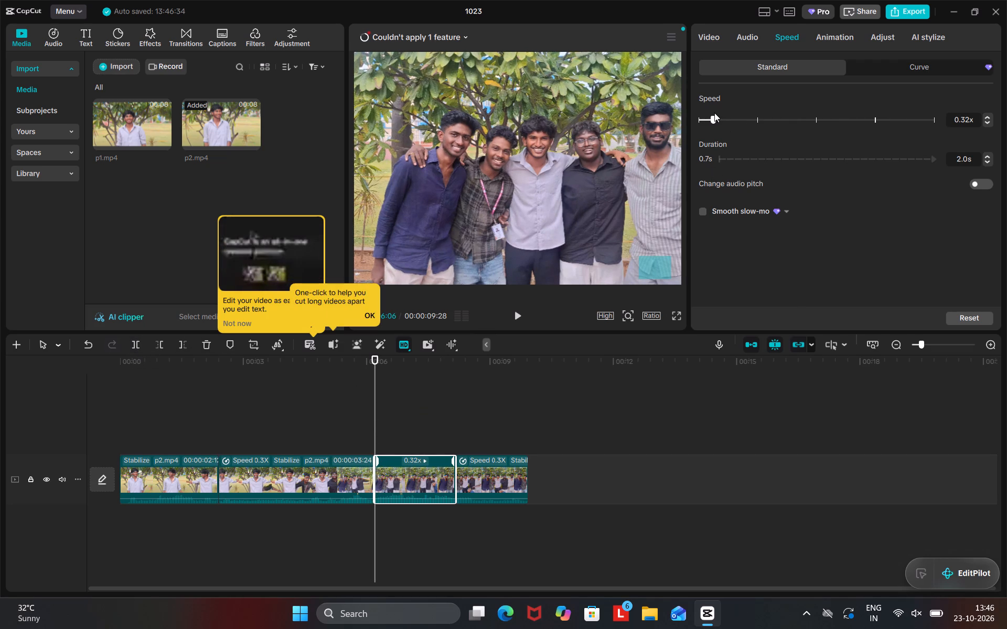
left_click_drag(714, 113, 460, 144)
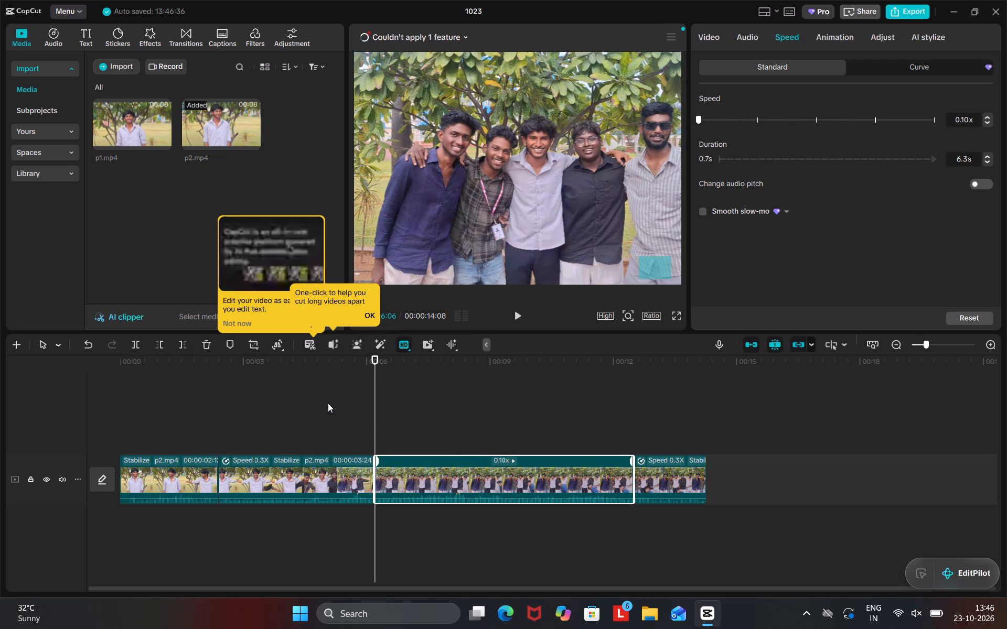
left_click_drag(404, 334, 392, 353)
left_click_drag(374, 379, 141, 372)
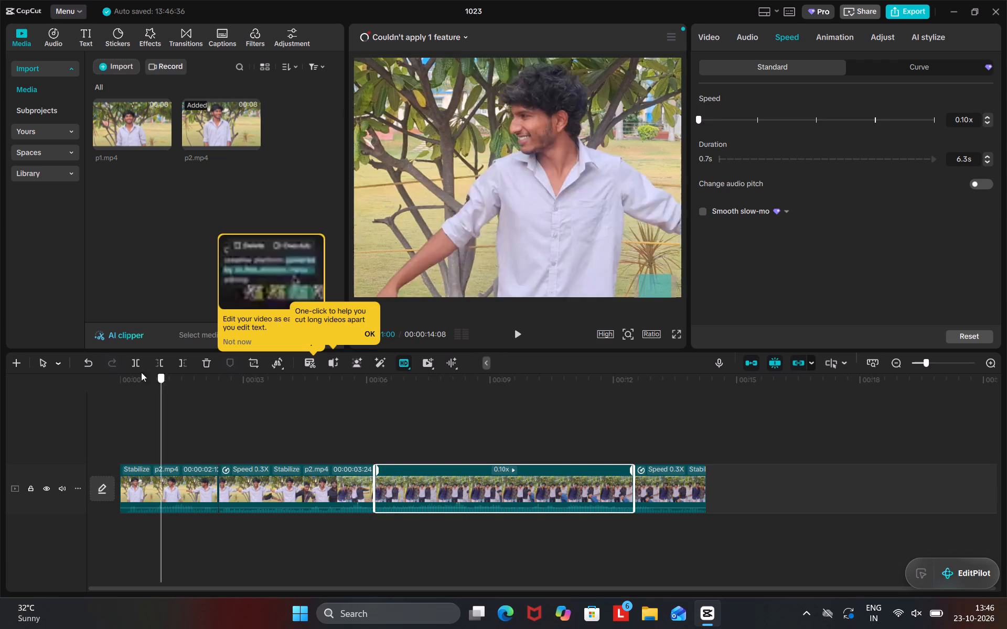
left_click_drag(141, 372, 100, 372)
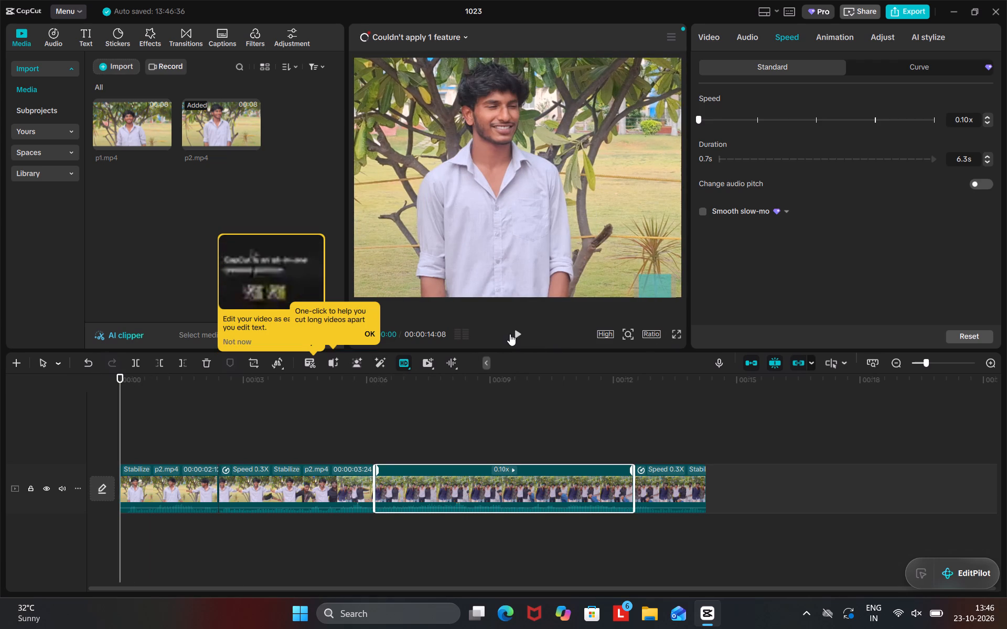
left_click(521, 333)
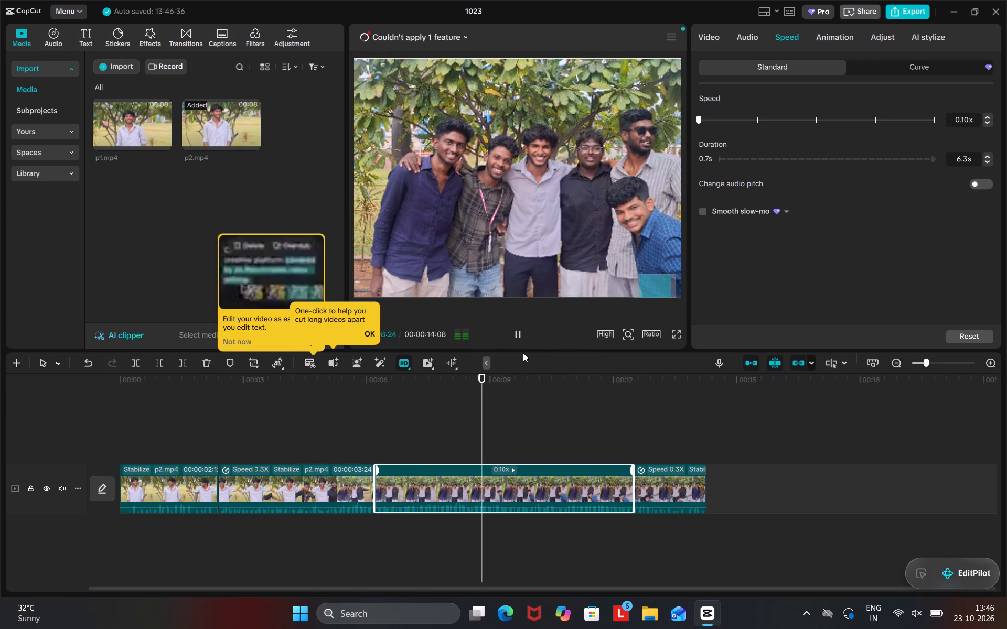
left_click_drag(559, 374, 559, 375)
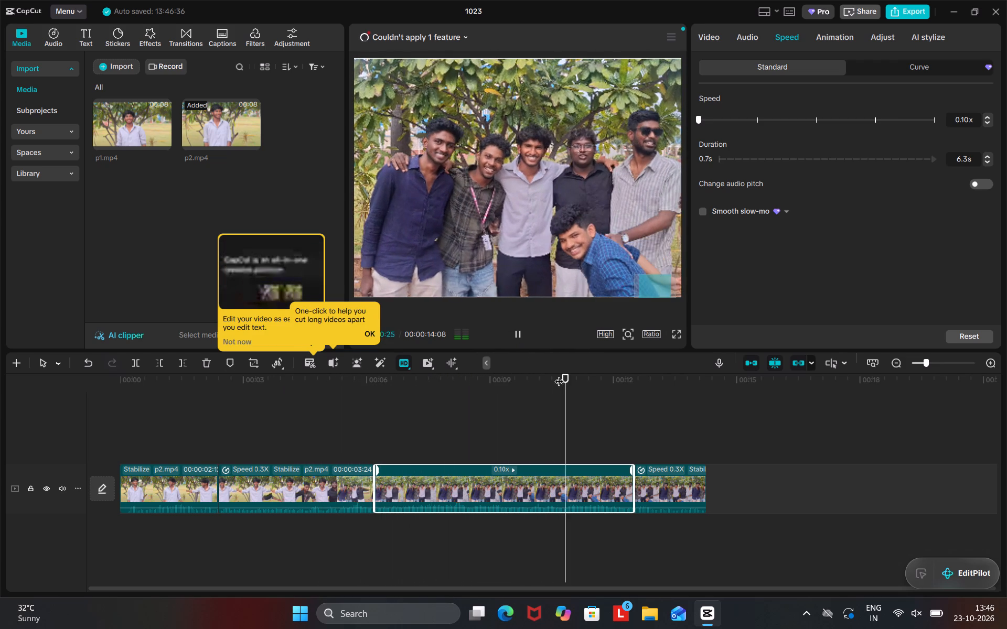
Set the third p2 segment's standard speed to 0.28x and play the edit onward from 00:00:06:28.
left_click_drag(559, 375, 405, 383)
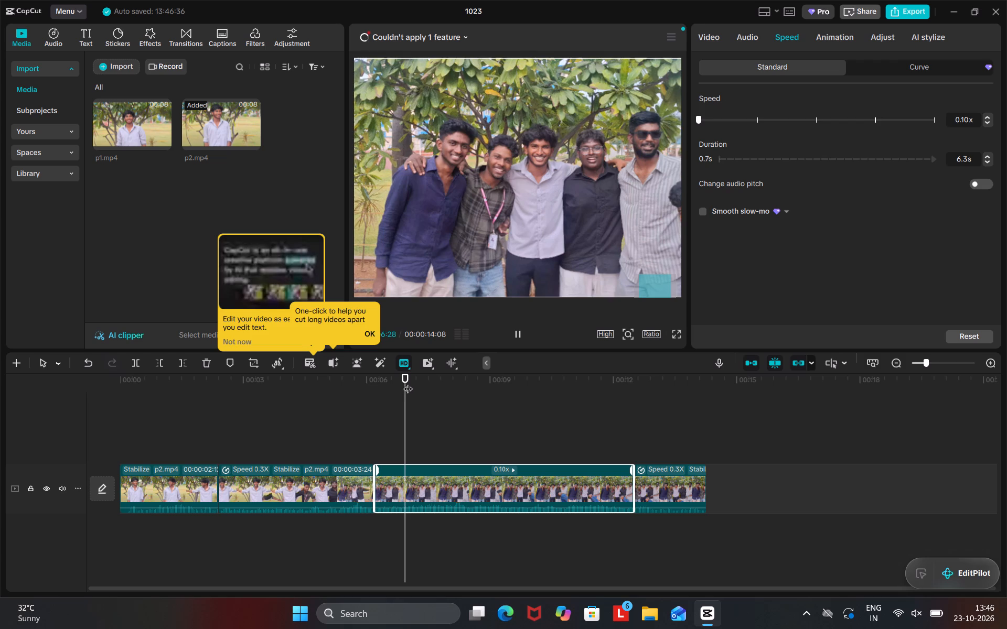
left_click(702, 121)
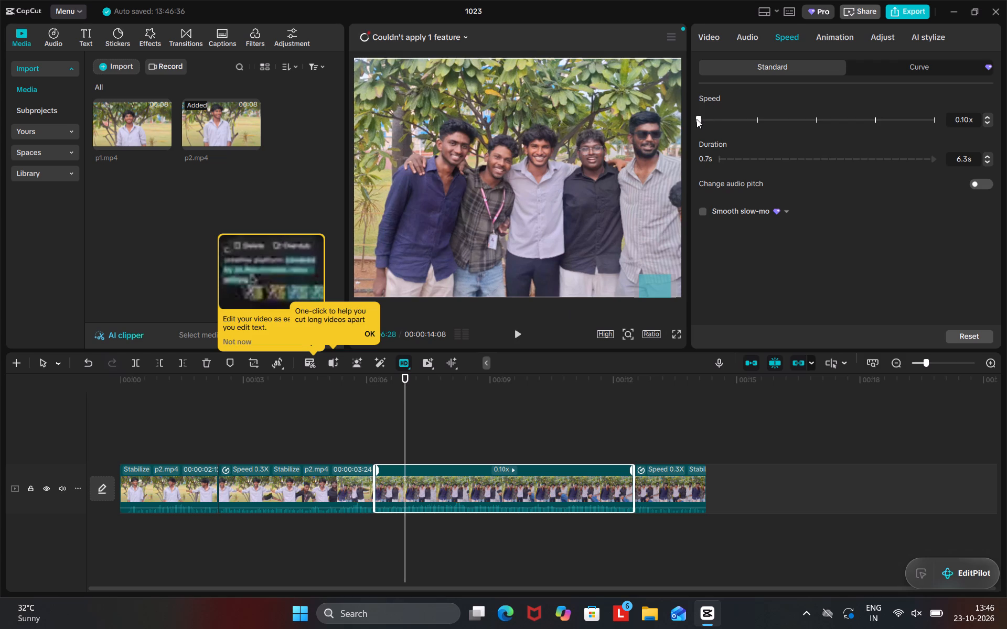
left_click_drag(698, 120, 702, 124)
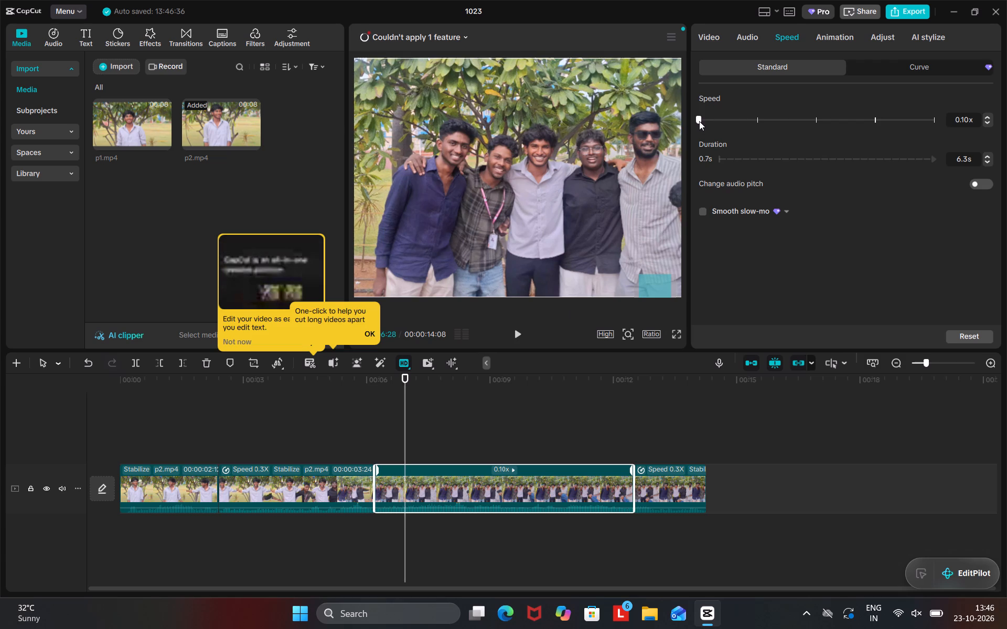
left_click(699, 121)
left_click(703, 120)
left_click(704, 118)
left_click(708, 120)
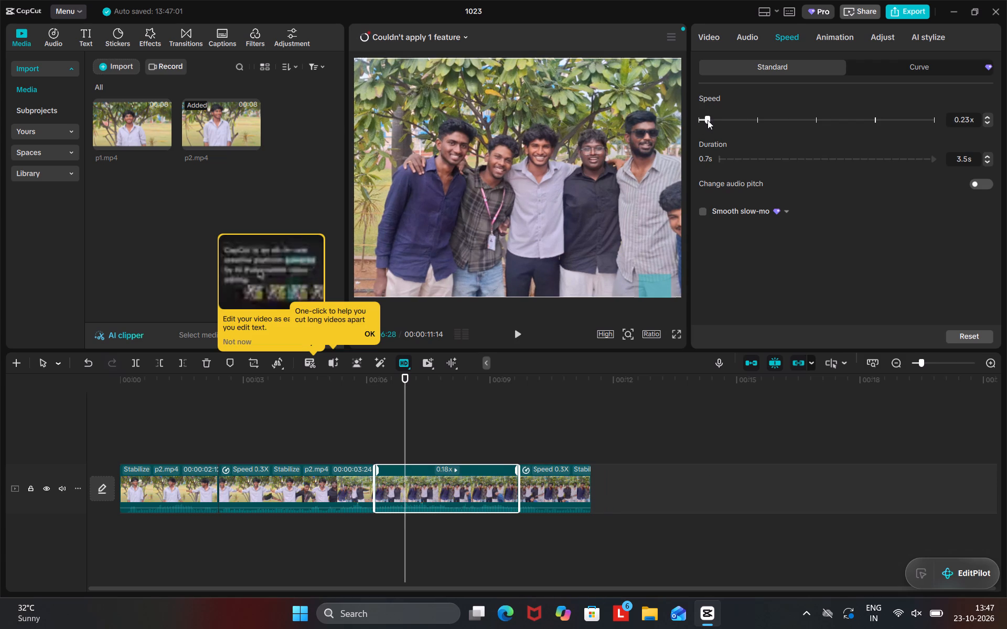
left_click(711, 119)
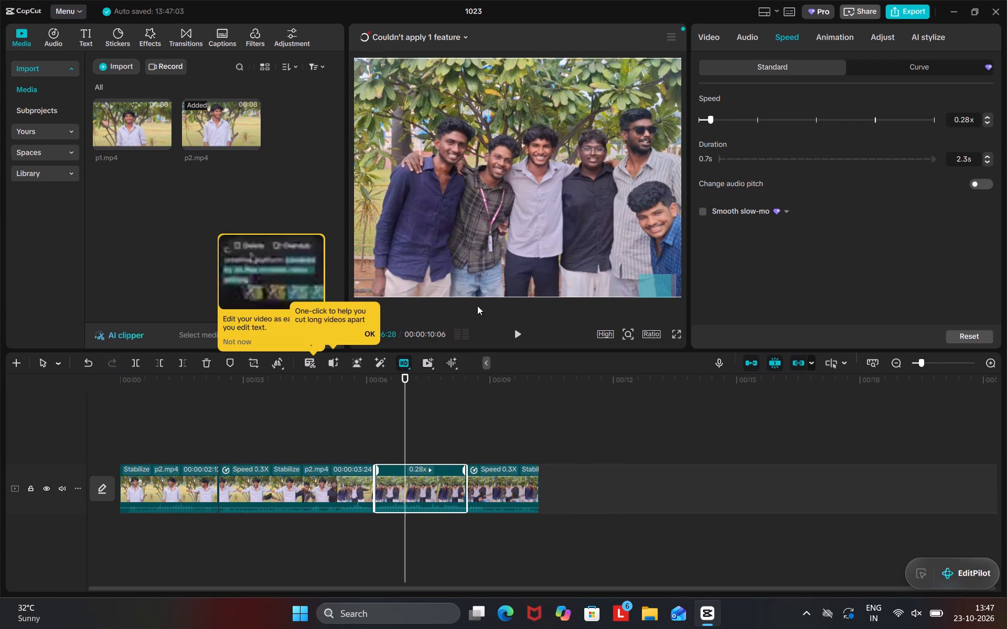
left_click(530, 337)
left_click(516, 335)
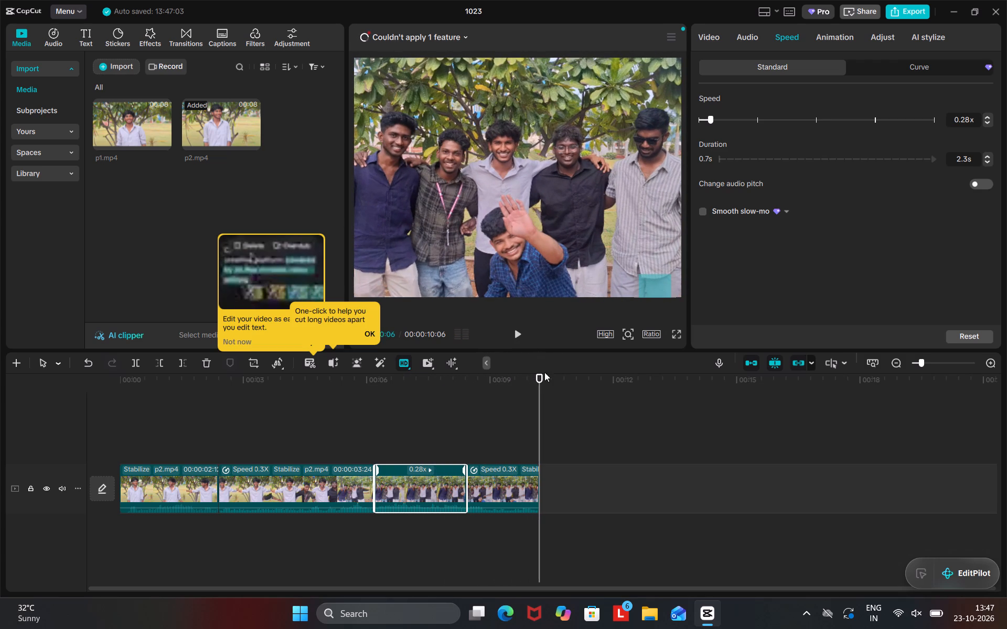
Review the edit from the beginning in full-screen playback, restarting it once and watching through to the final group shot.
left_click_drag(542, 377, 62, 347)
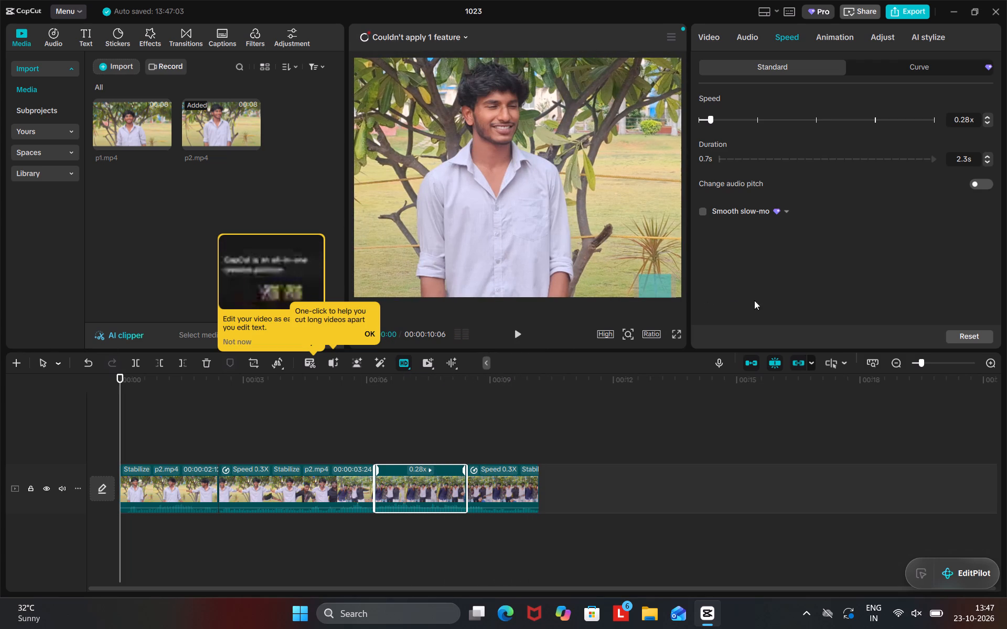
left_click_drag(527, 335, 522, 335)
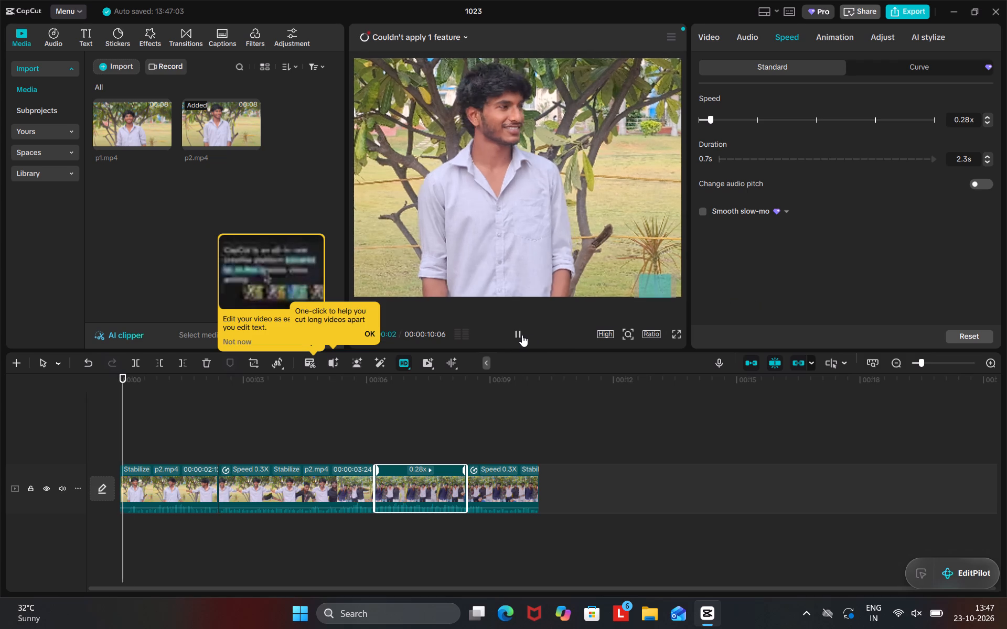
left_click(676, 339)
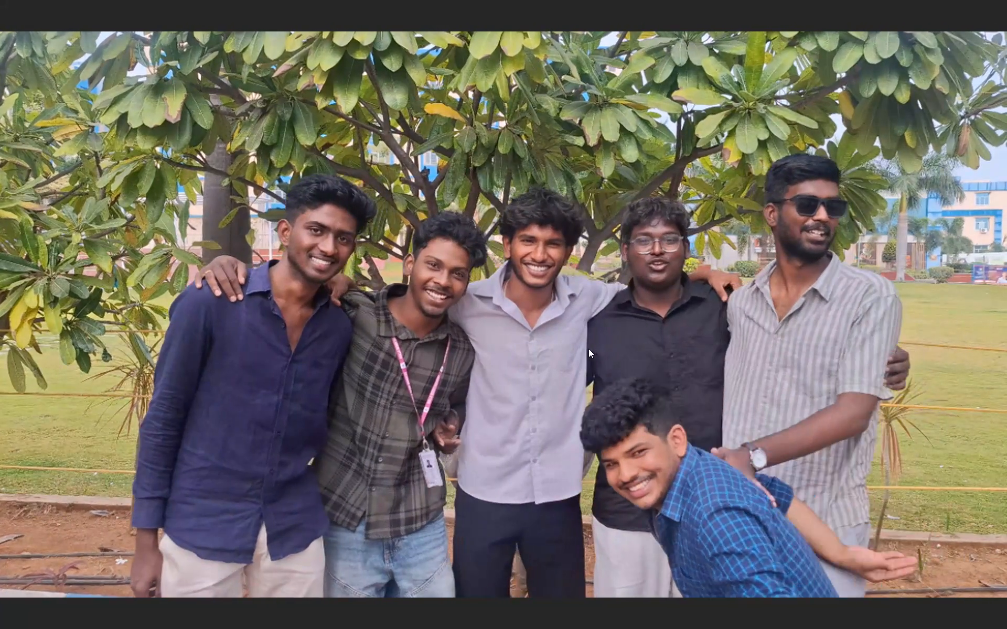
left_click_drag(588, 349, 578, 362)
left_click_drag(453, 565, 449, 565)
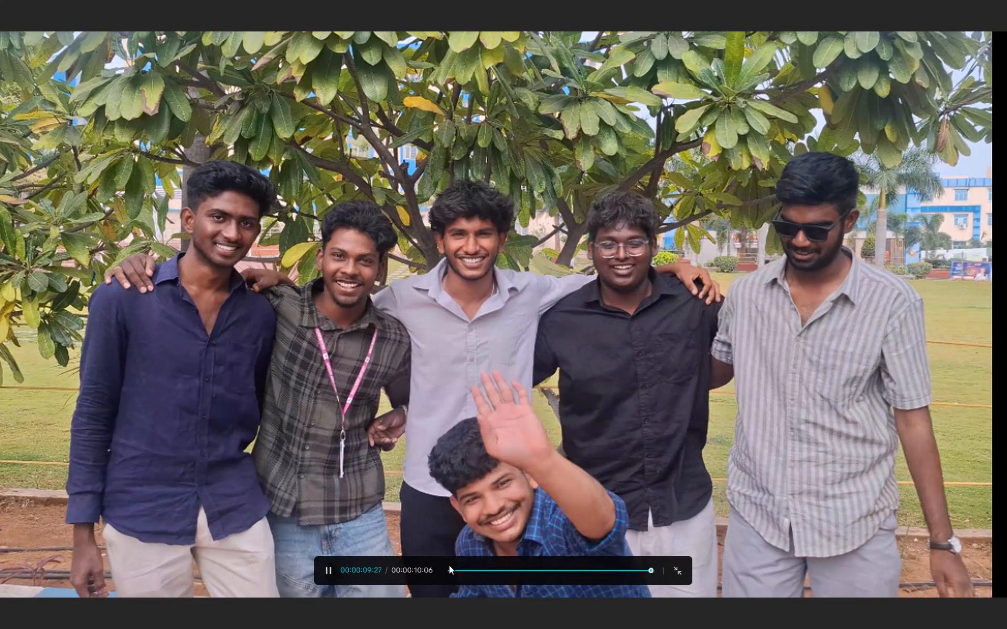
left_click_drag(449, 565, 446, 567)
left_click_drag(449, 568, 456, 569)
left_click_drag(456, 569, 442, 570)
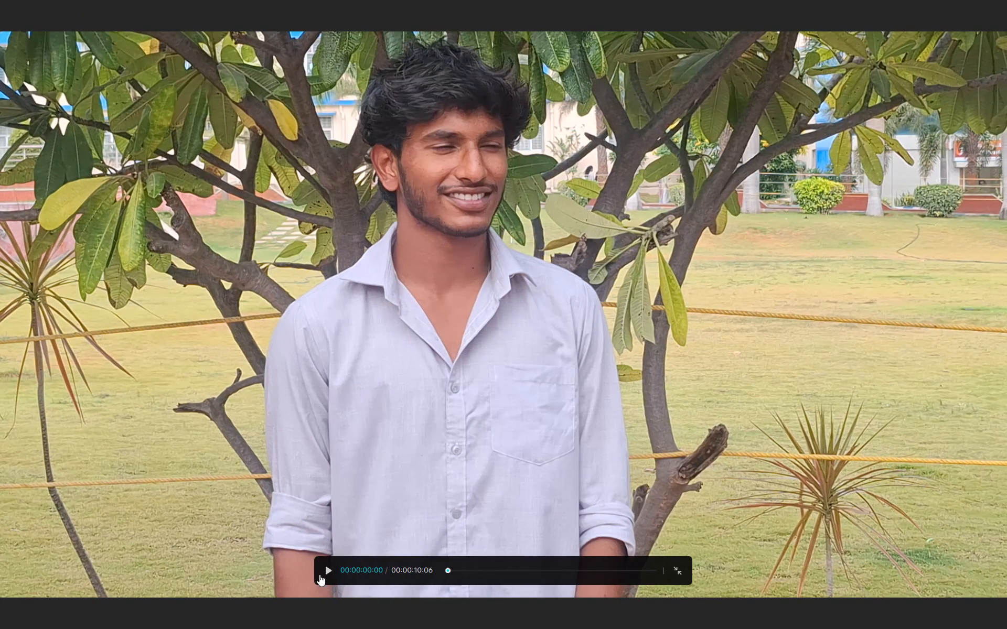
left_click(323, 572)
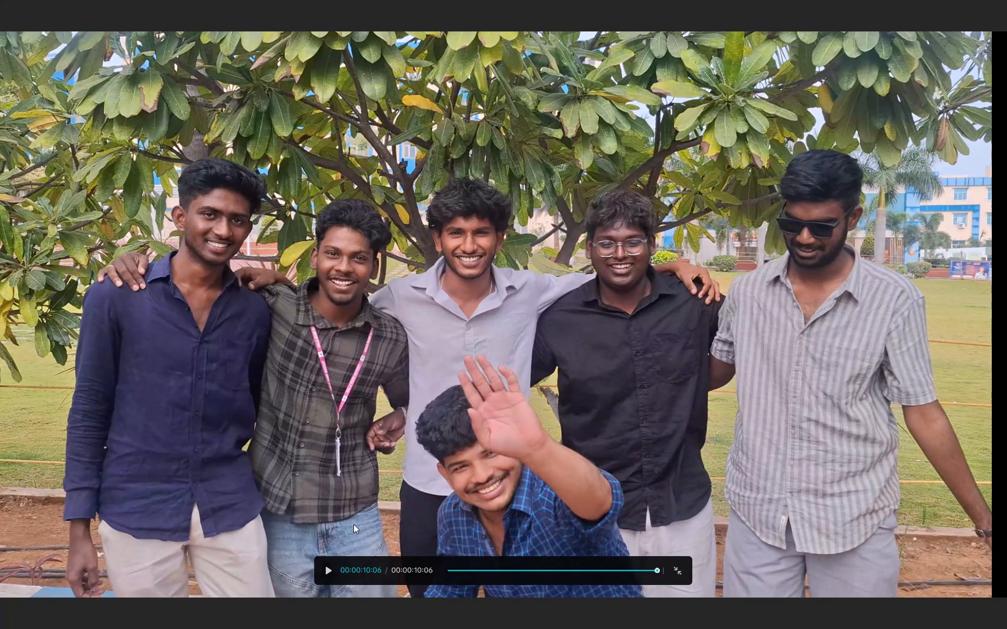
key("Escape")
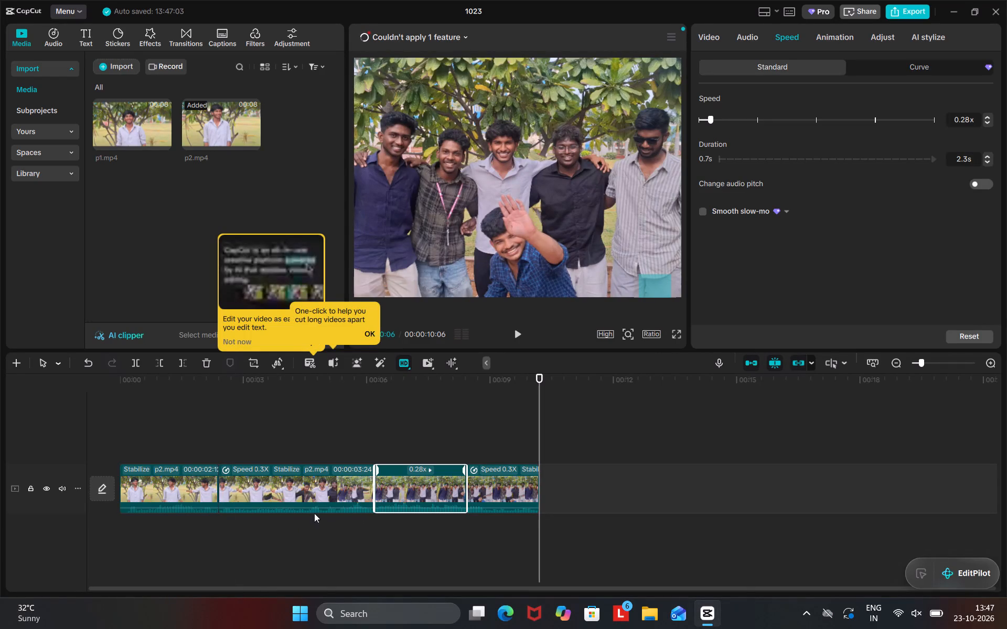
Return the playhead to the start and slow the first p2 segment to 0.66x standard speed.
left_click_drag(533, 378, 532, 379)
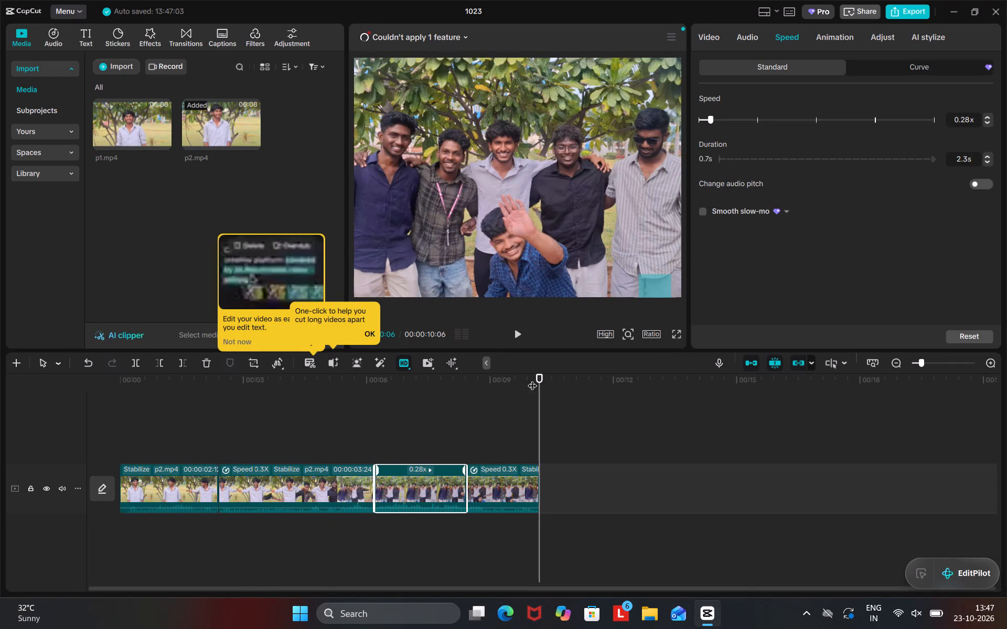
left_click_drag(532, 379, 3, 321)
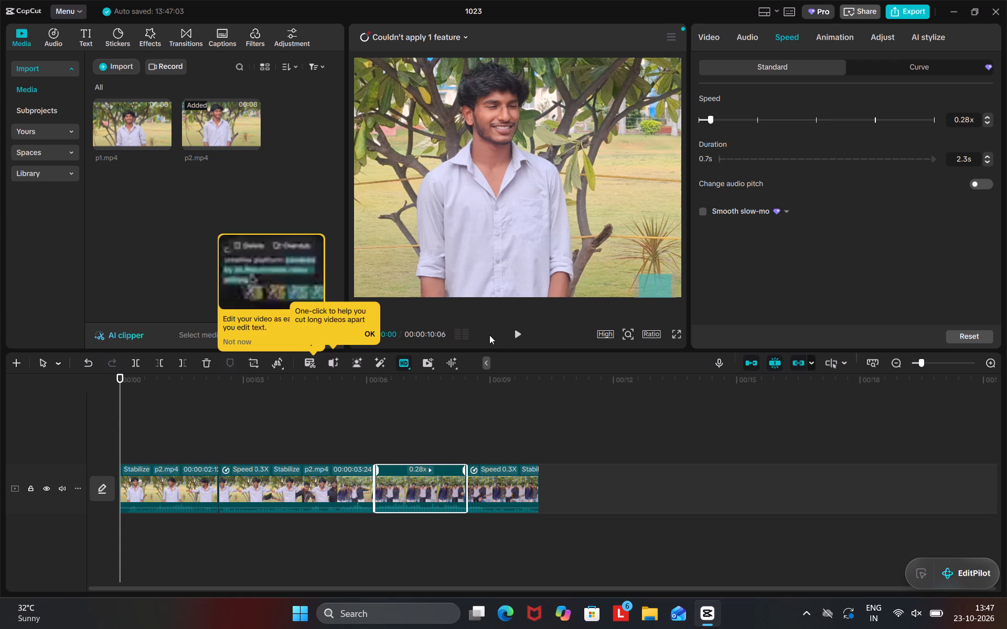
left_click_drag(512, 339, 485, 432)
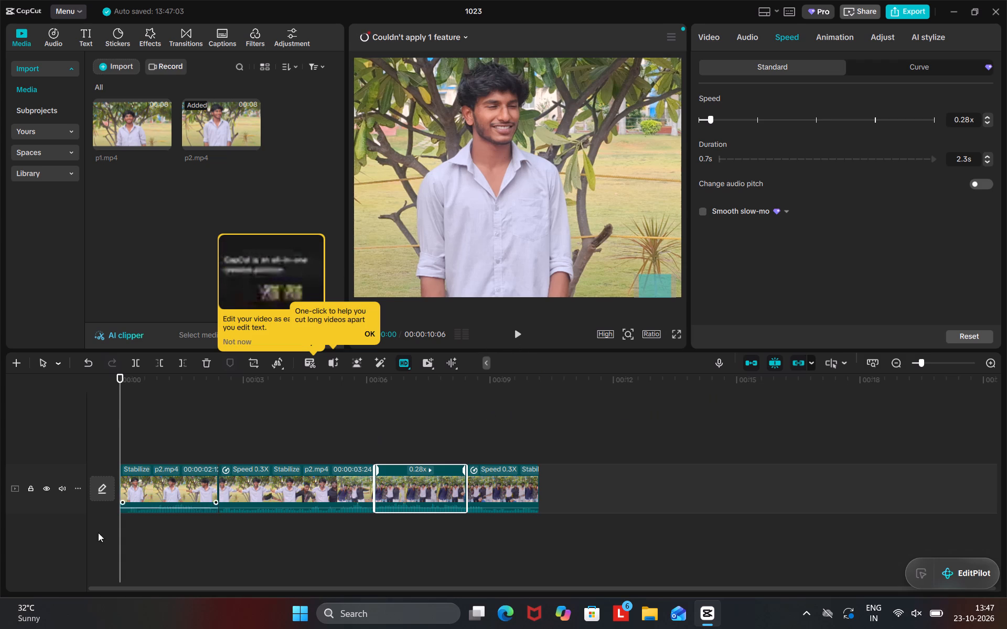
left_click(154, 496)
left_click(209, 484)
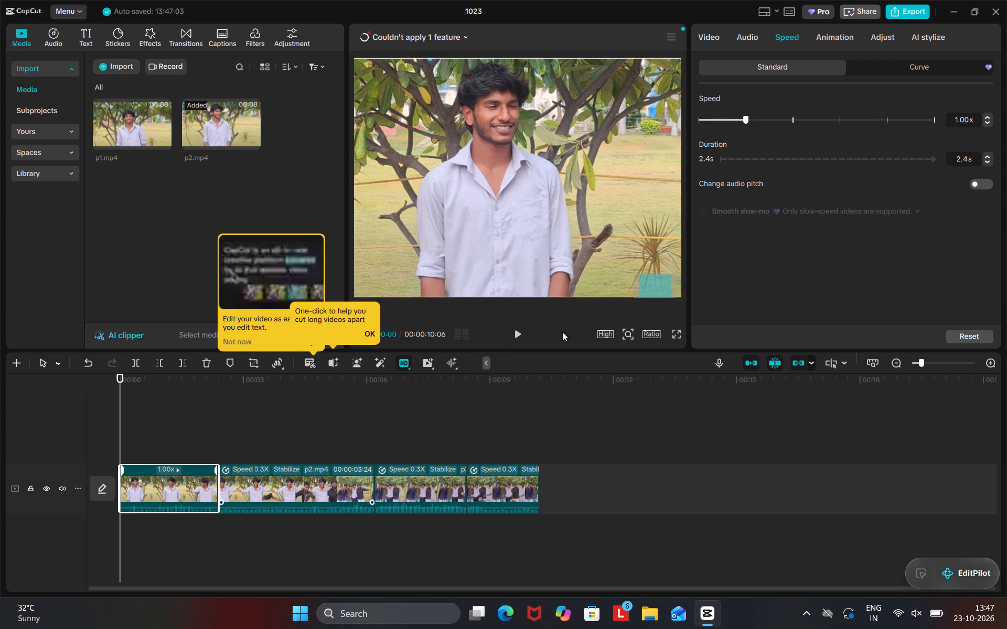
left_click(738, 112)
right_click_drag(738, 112, 733, 115)
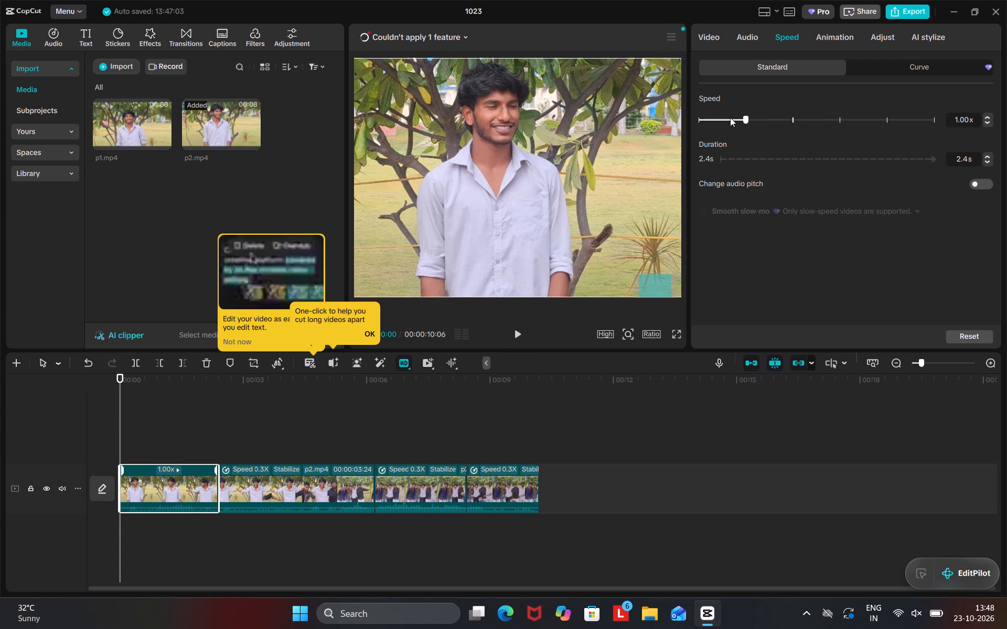
left_click(730, 117)
Play the edit from the beginning and review the opening and the friends joining in full-screen view, replaying part of it.
left_click(517, 335)
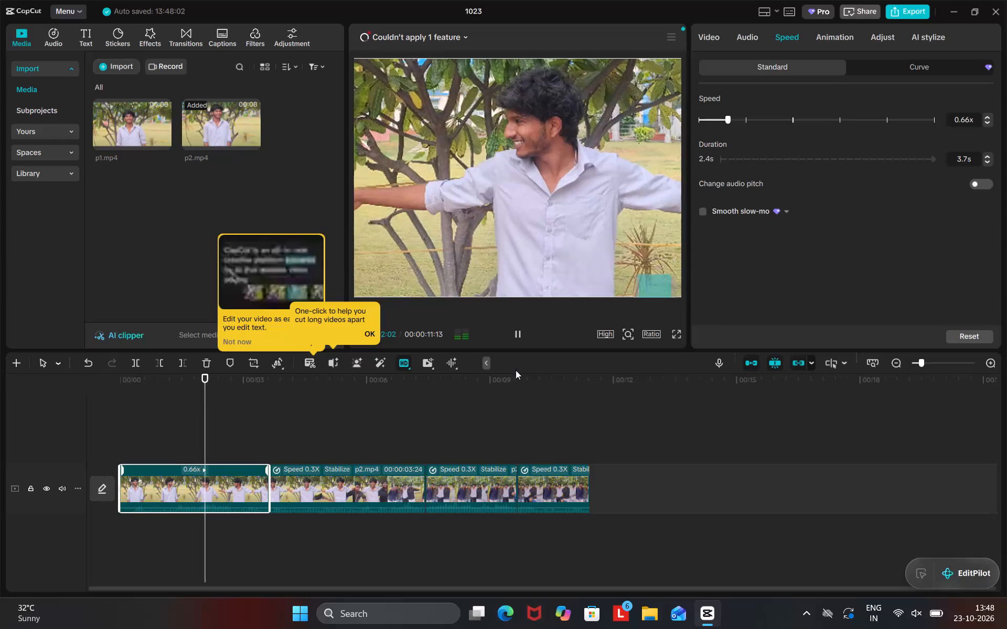
left_click(675, 338)
left_click_drag(542, 571, 422, 568)
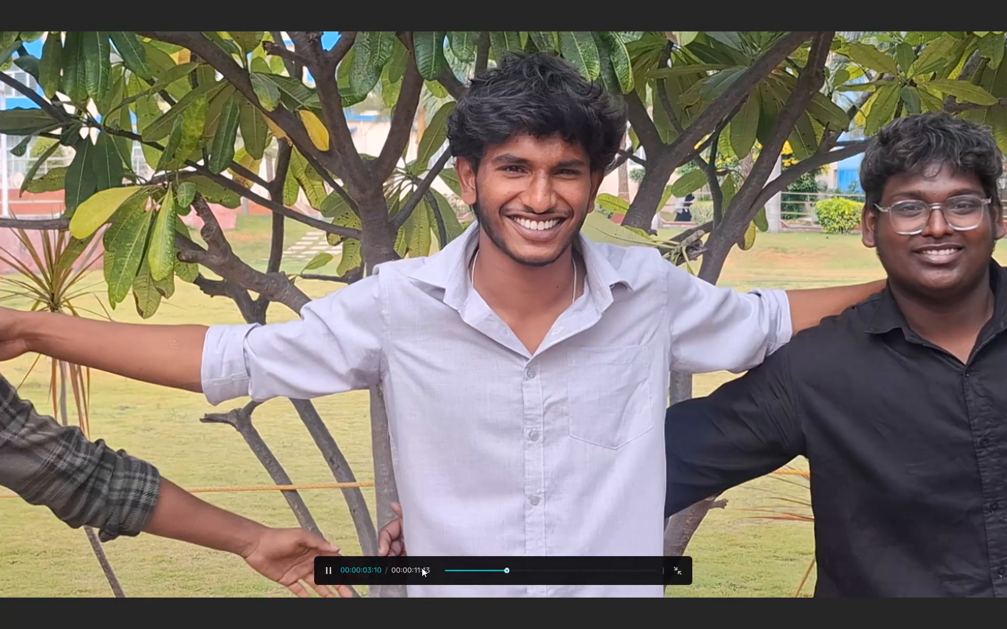
left_click_drag(422, 568, 336, 563)
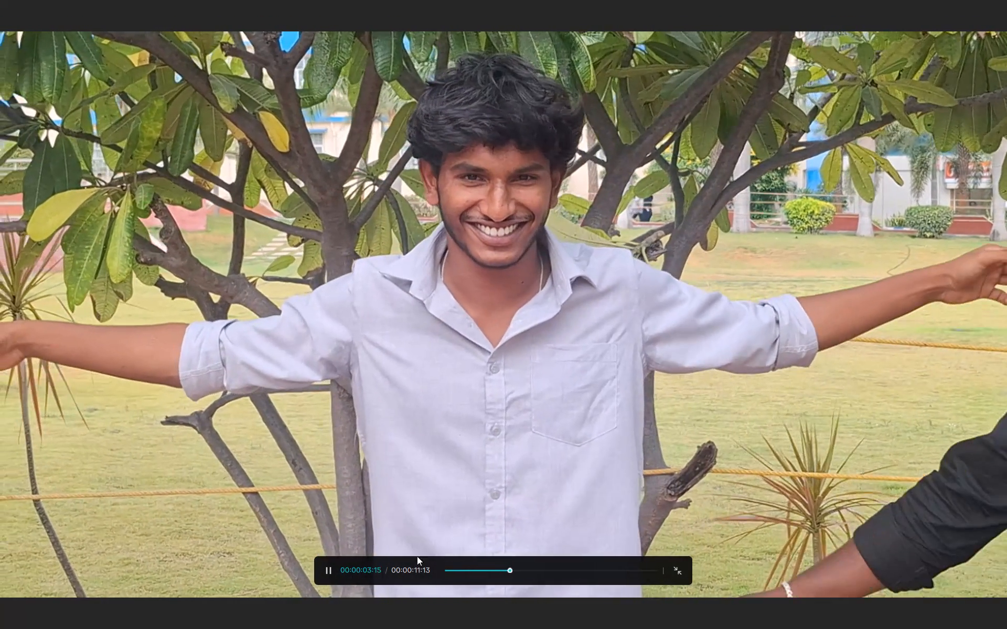
left_click(623, 317)
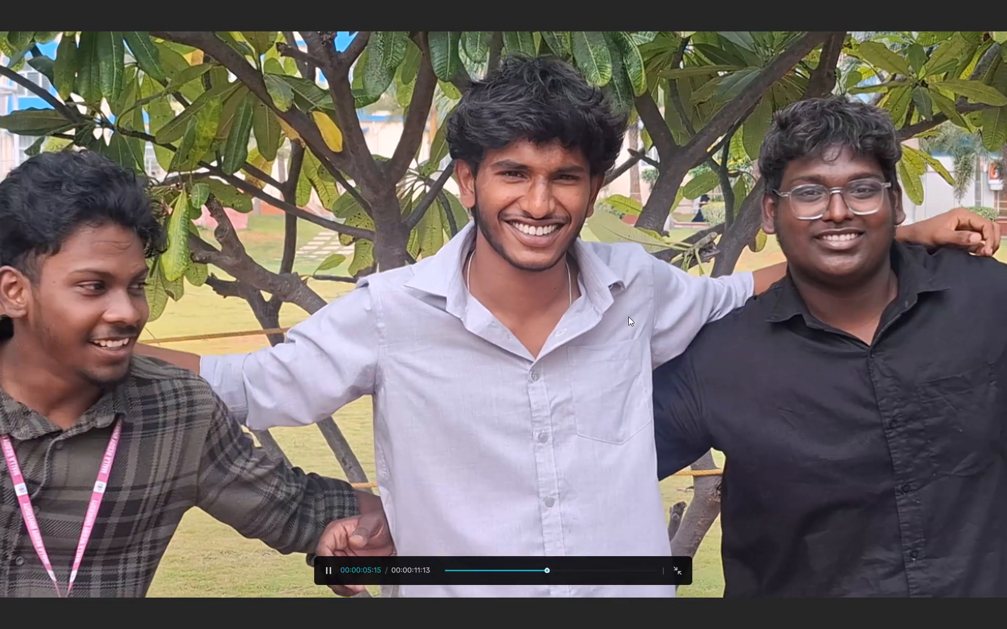
left_click(671, 566)
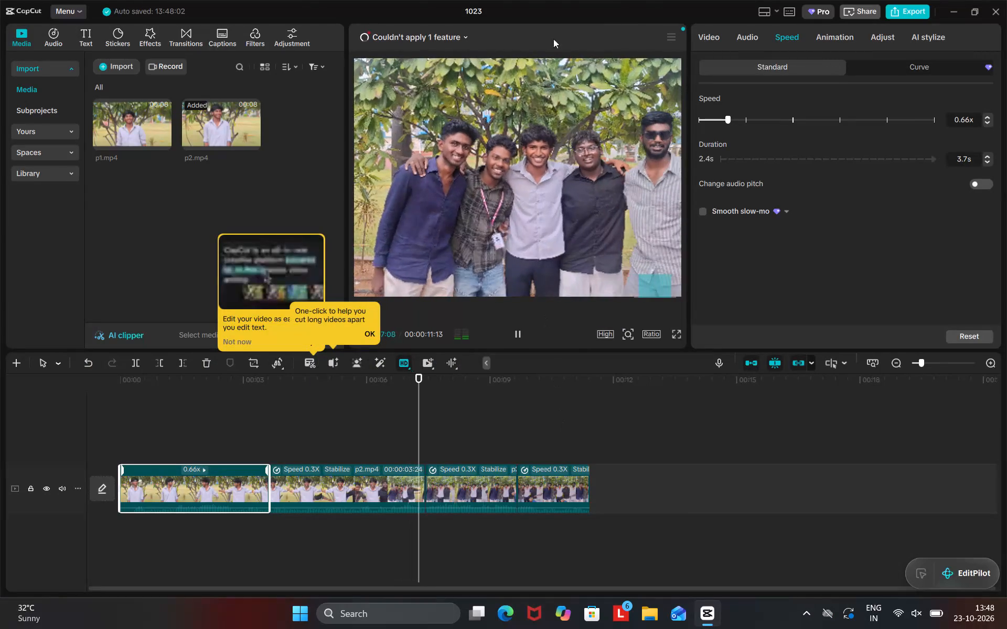
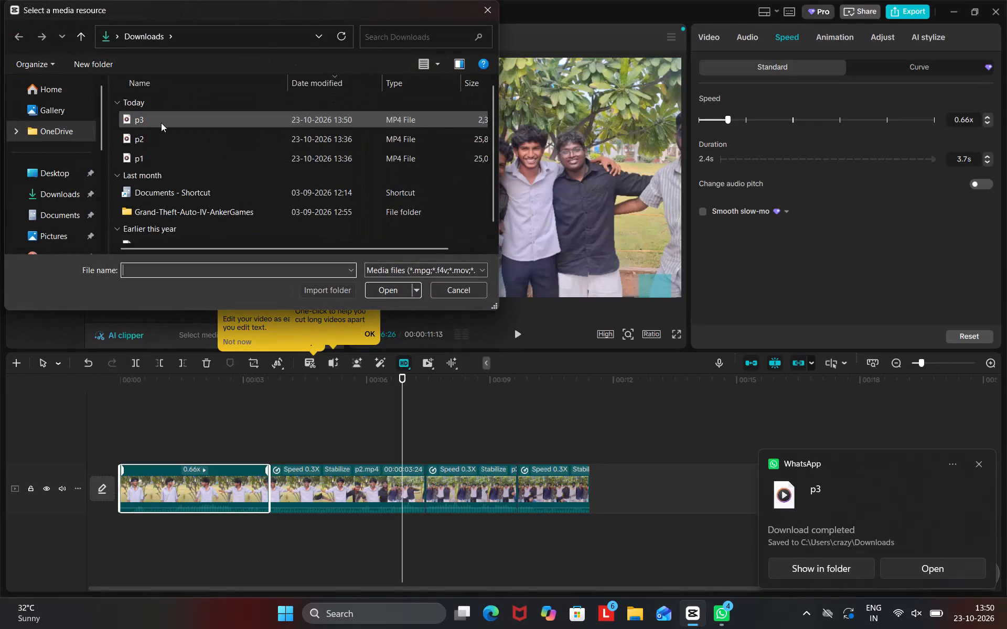
Import the p3 video from the Downloads folder into the project media.
double_click(161, 123)
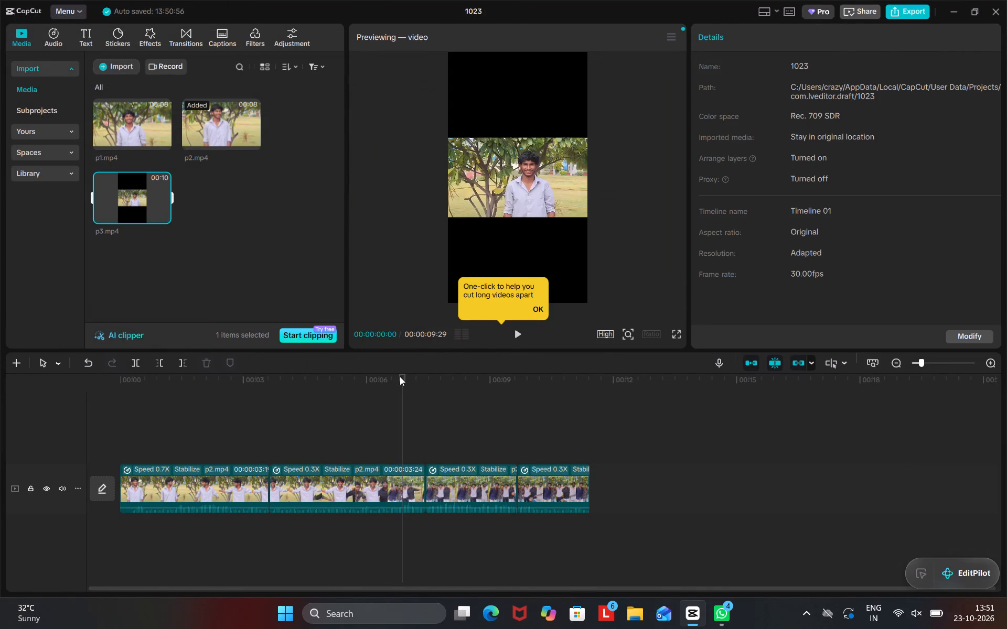
left_click_drag(400, 376, 397, 401)
Mute the main track holding the p2 segments.
left_click(62, 485)
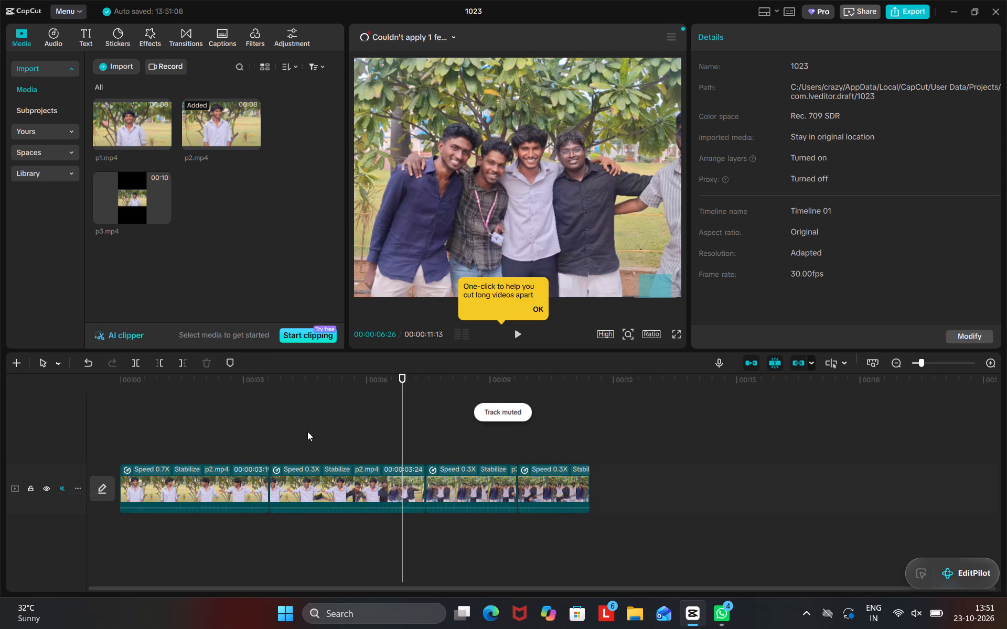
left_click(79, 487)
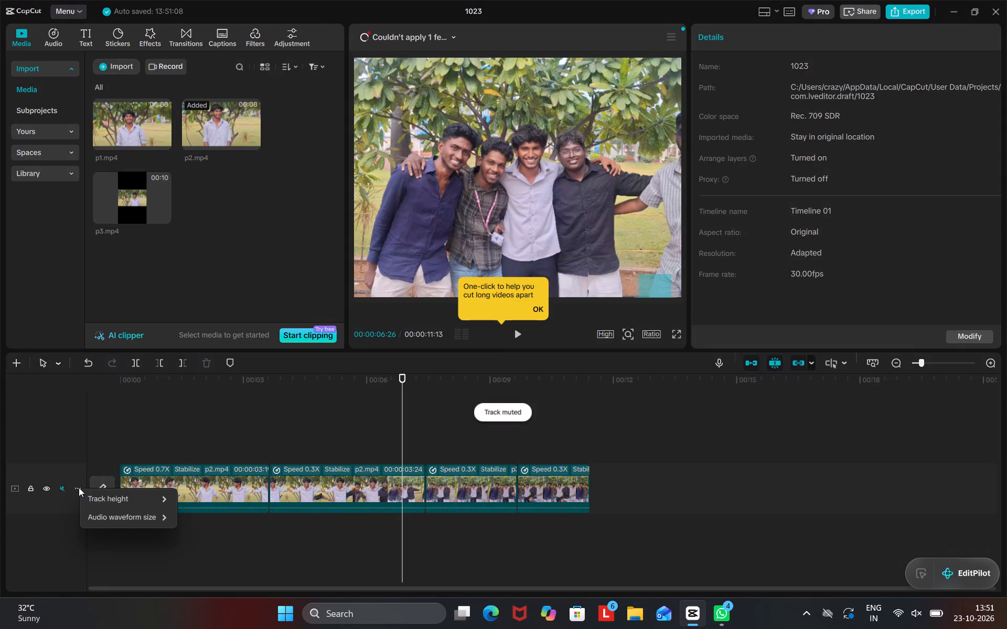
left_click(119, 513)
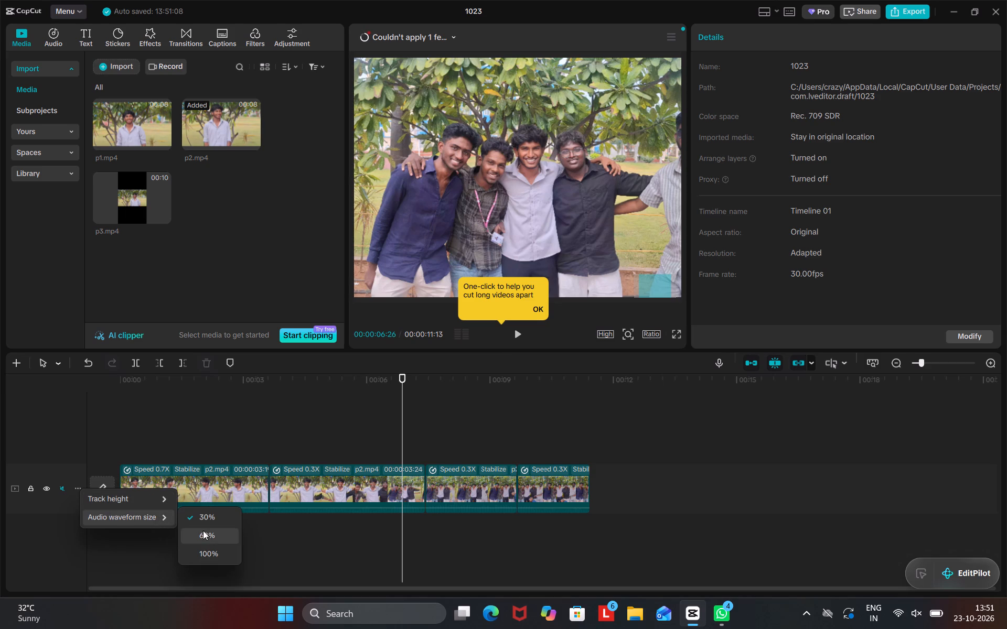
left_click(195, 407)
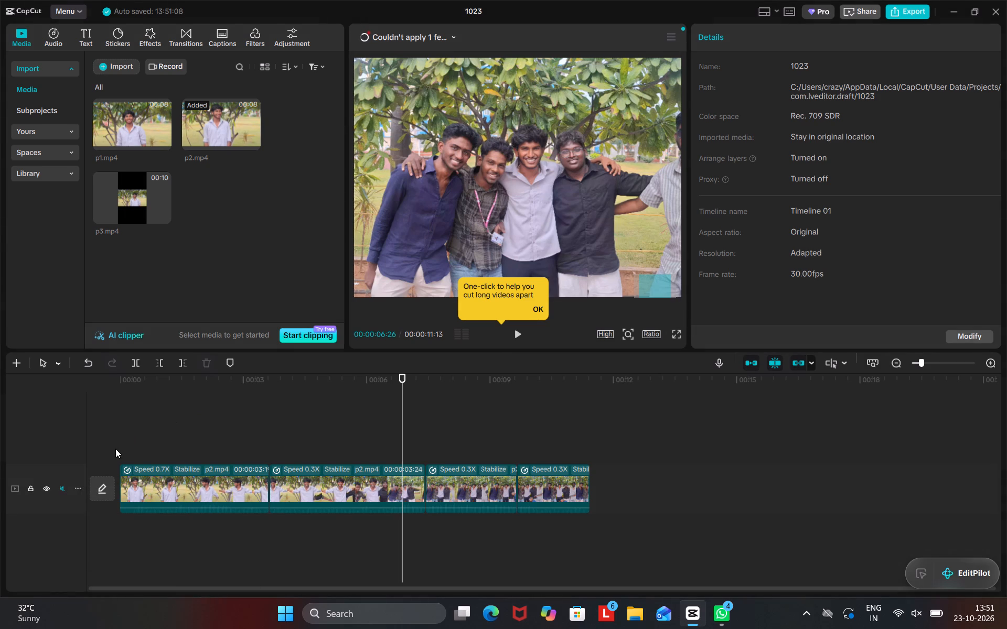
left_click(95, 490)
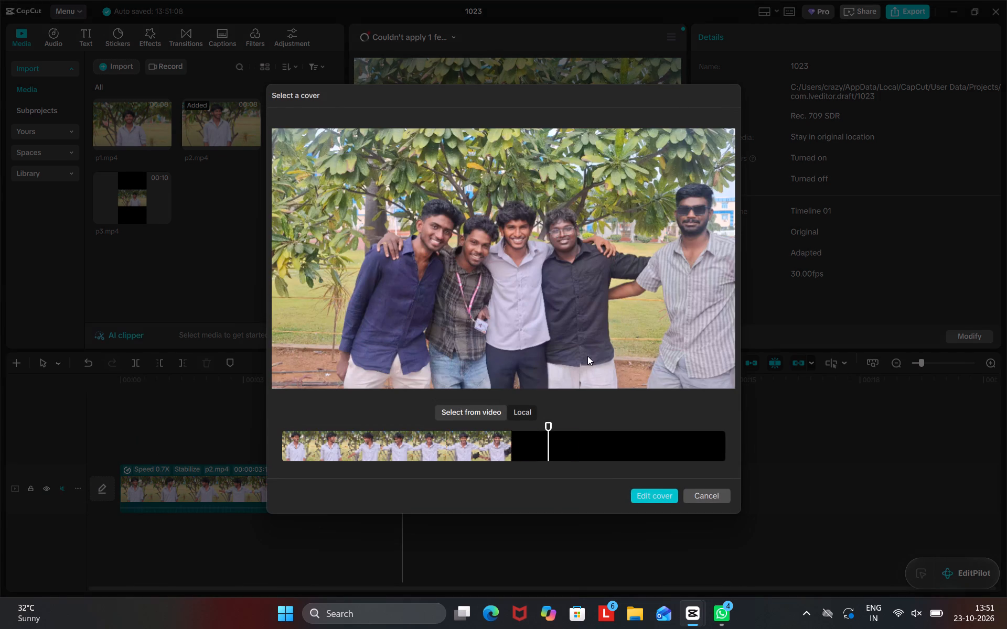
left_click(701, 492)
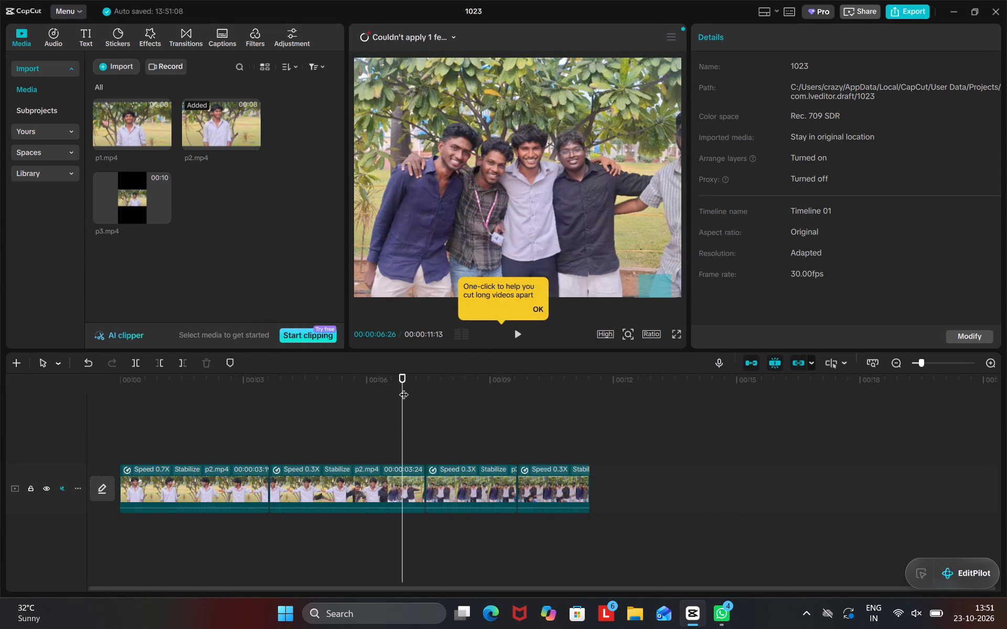
Return the playhead to the start and place p3.mp4 on its own track above the p2 segments, starting at 00:00.
left_click_drag(404, 382, 69, 413)
right_click_drag(720, 134, 256, 211)
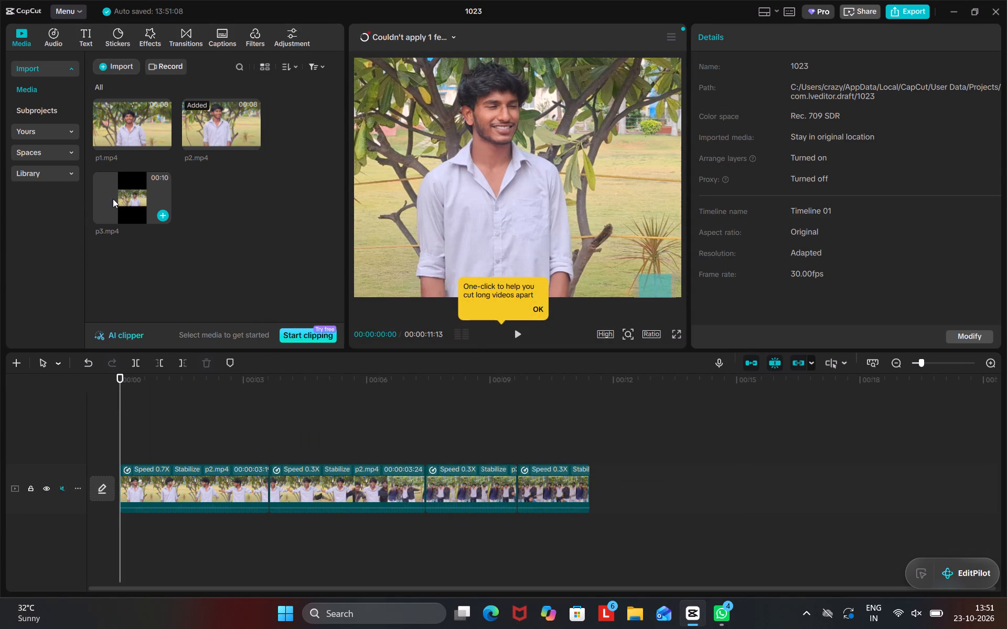
left_click_drag(113, 199, 129, 529)
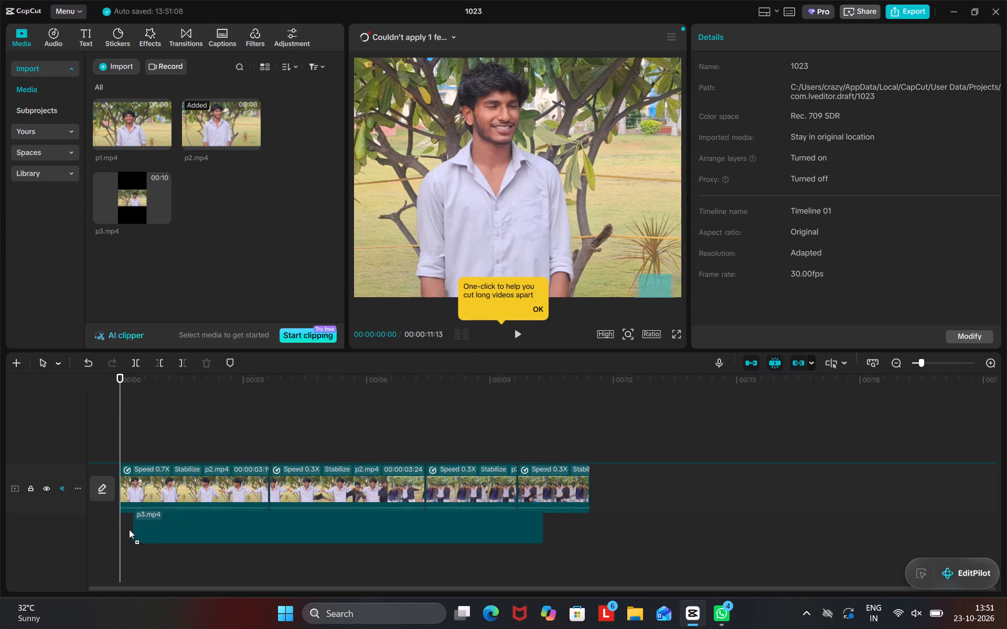
left_click_drag(129, 529, 119, 533)
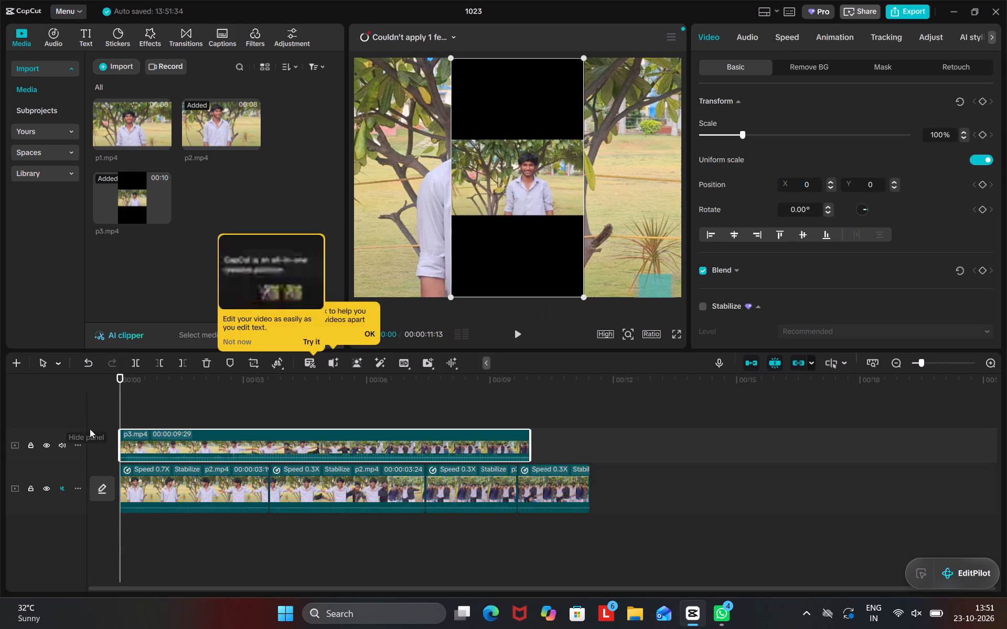
Hide the p3 track's picture and play the edit from the beginning to compare the p2 segments with p3's audio.
left_click(47, 443)
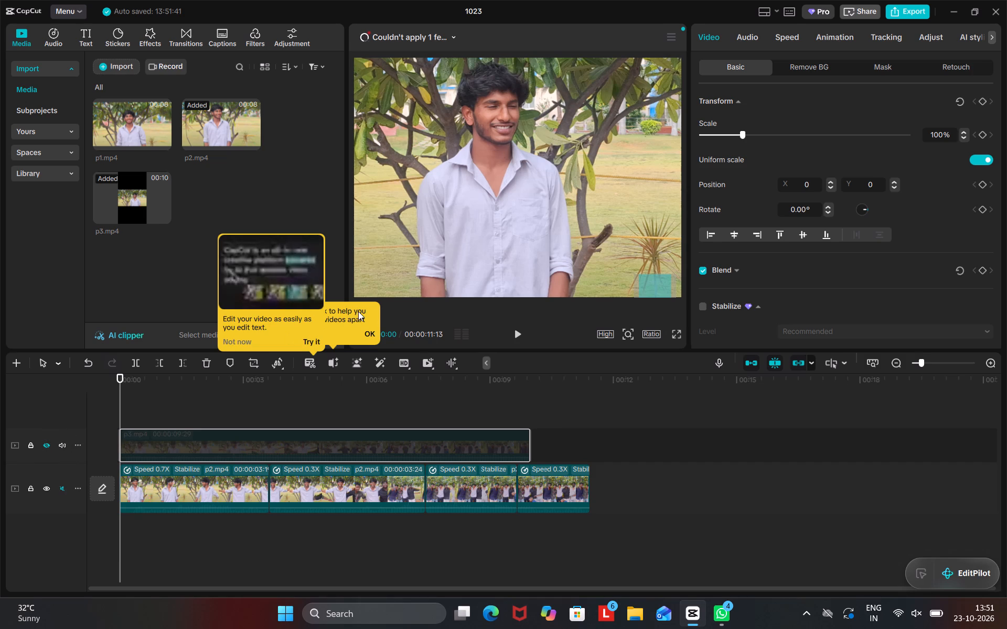
left_click_drag(423, 306, 431, 308)
left_click(517, 332)
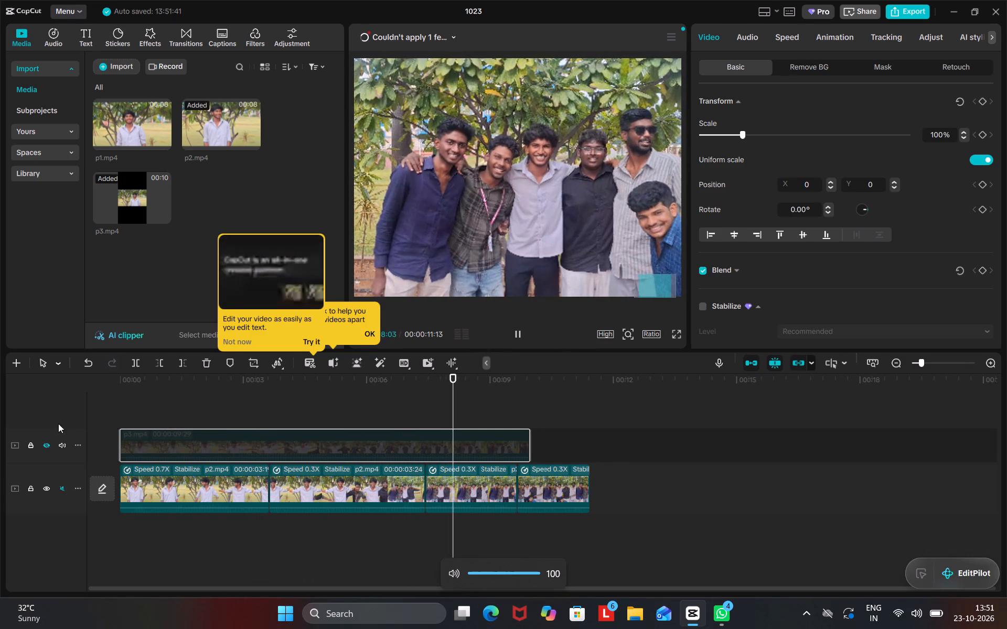
left_click(46, 443)
left_click(46, 443)
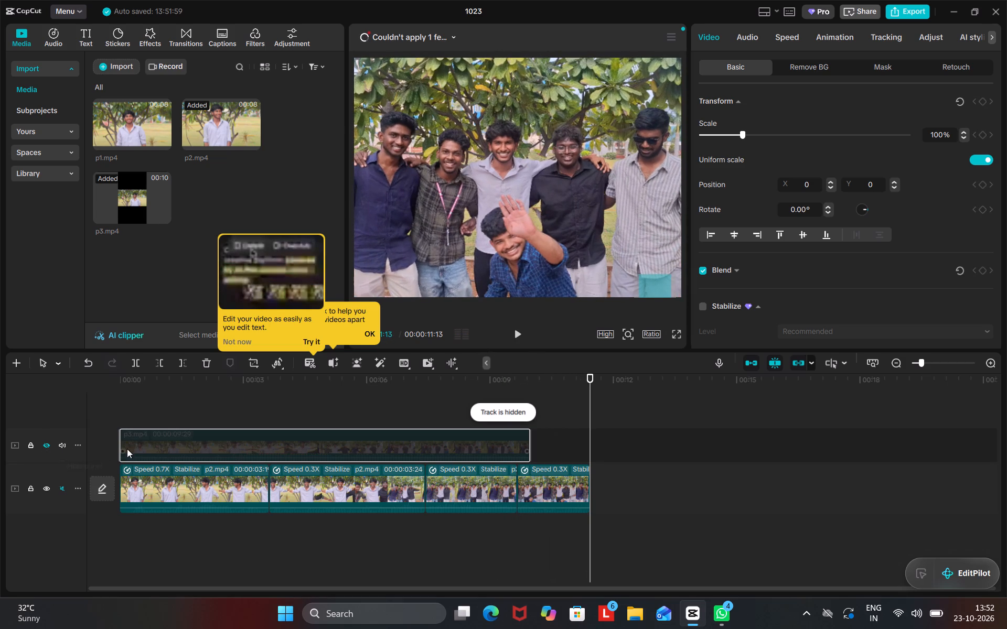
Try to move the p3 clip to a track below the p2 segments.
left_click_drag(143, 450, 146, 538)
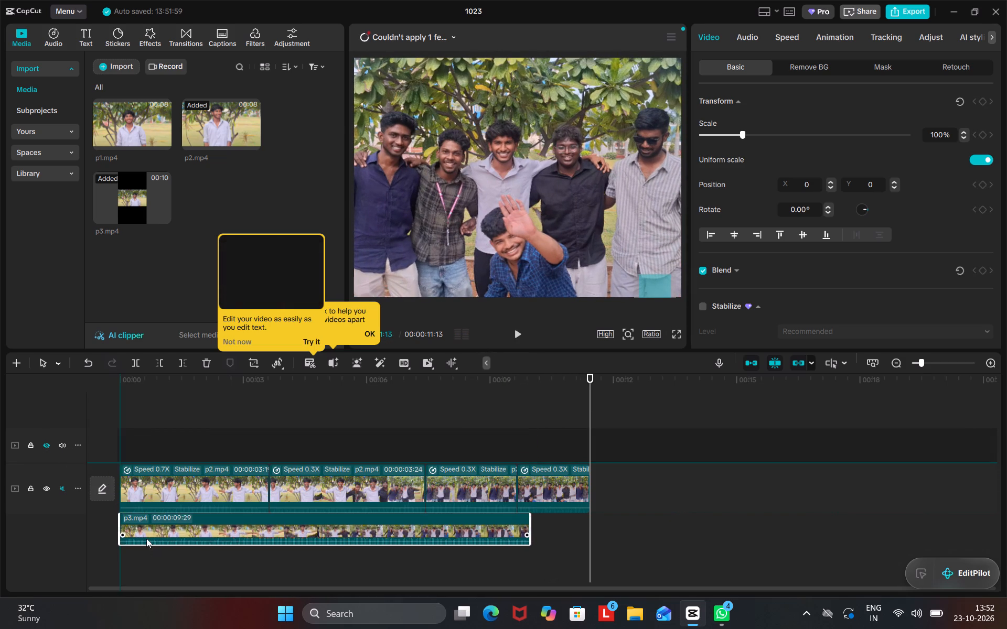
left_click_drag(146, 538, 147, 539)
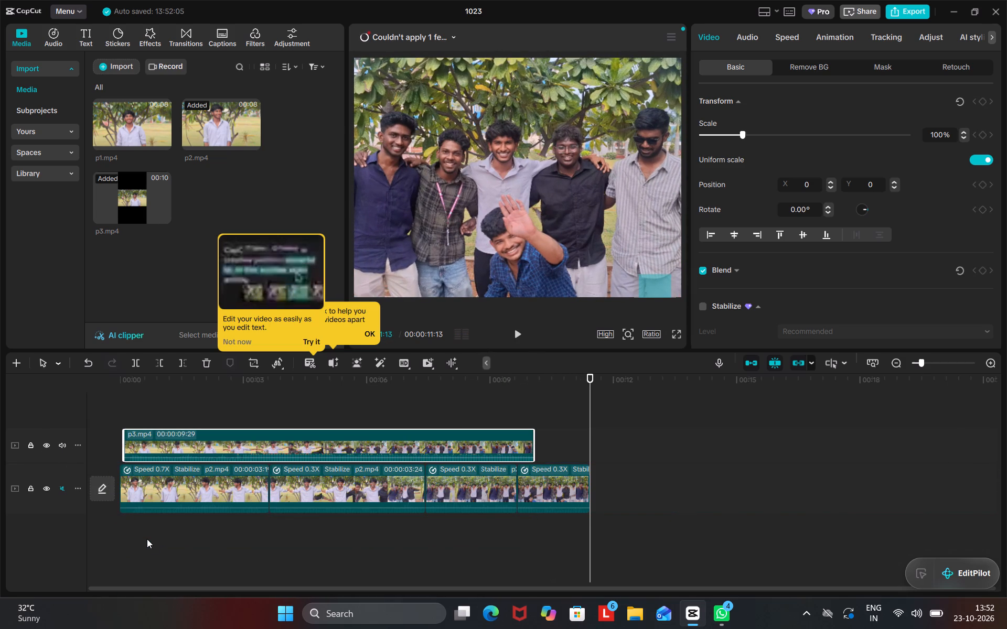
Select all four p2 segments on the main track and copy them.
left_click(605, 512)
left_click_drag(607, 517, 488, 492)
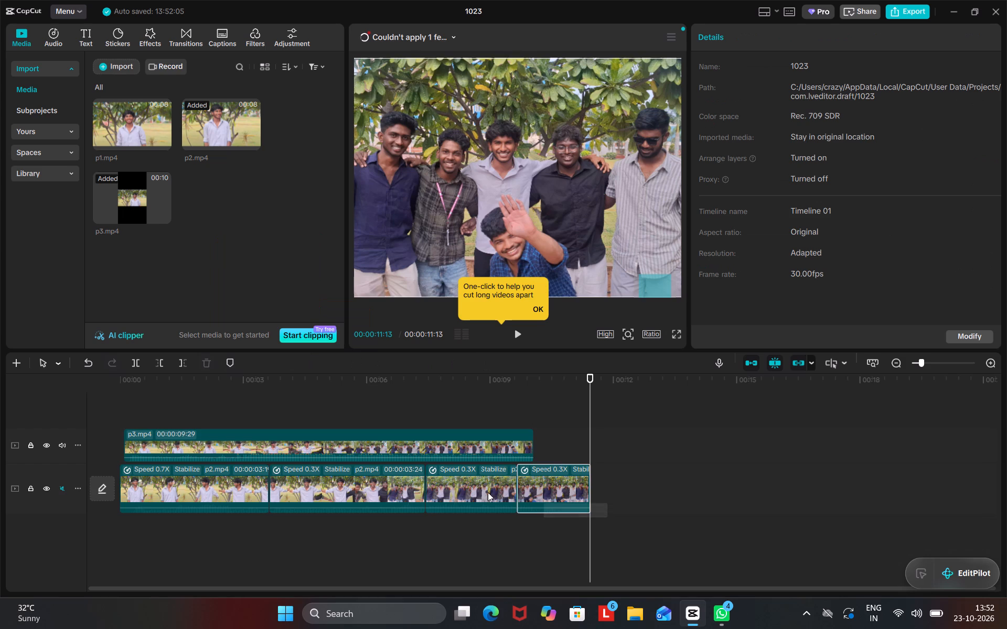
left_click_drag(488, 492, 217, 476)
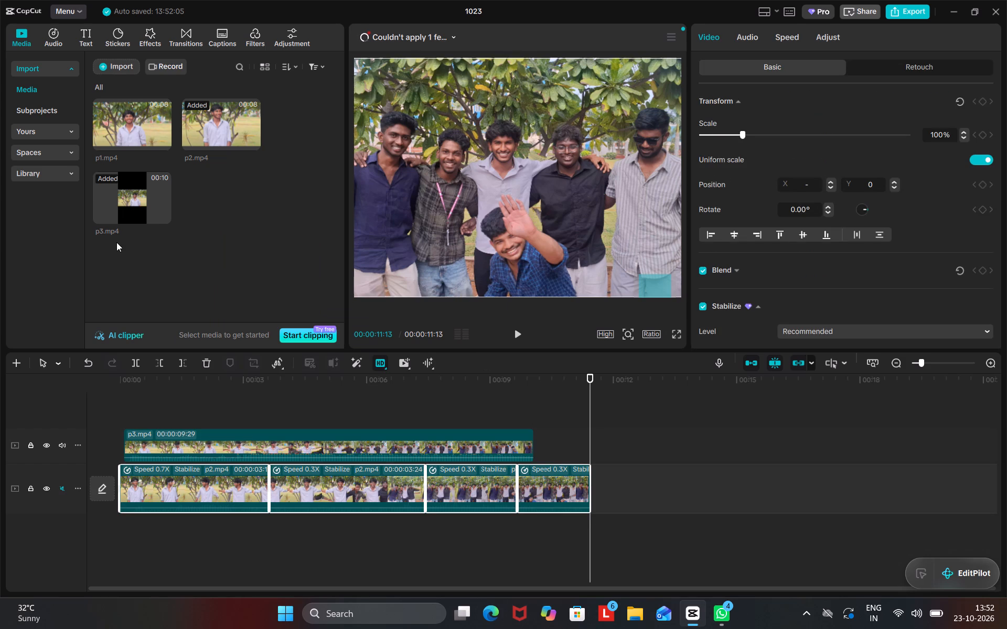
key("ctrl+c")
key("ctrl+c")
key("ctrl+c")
Try the p3 clip below the p2 segments, and put it back on the upper track starting about 0.5 s in.
left_click(138, 432)
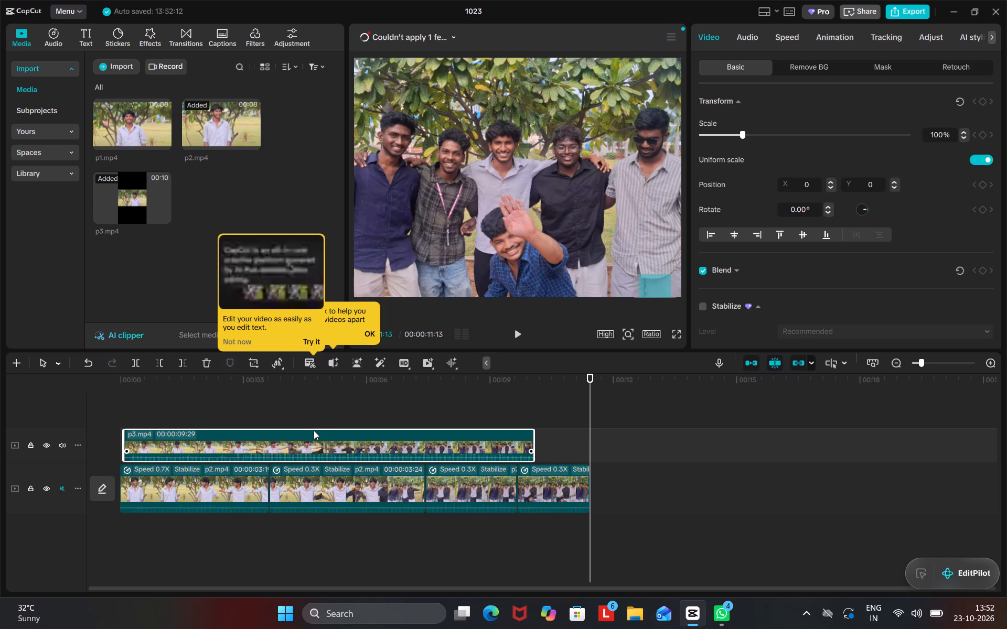
left_click(298, 435)
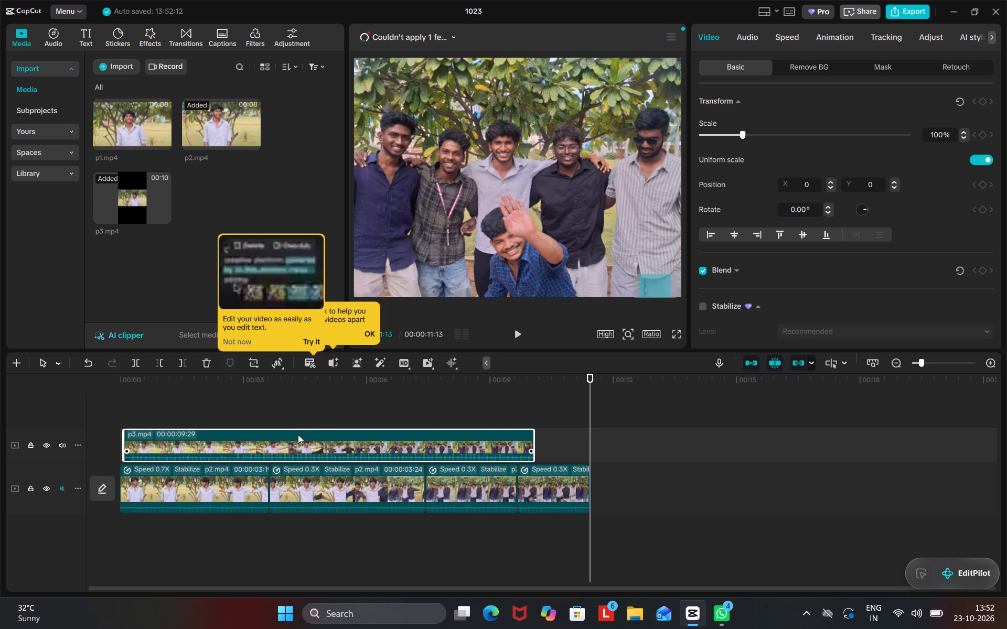
left_click_drag(298, 435, 307, 437)
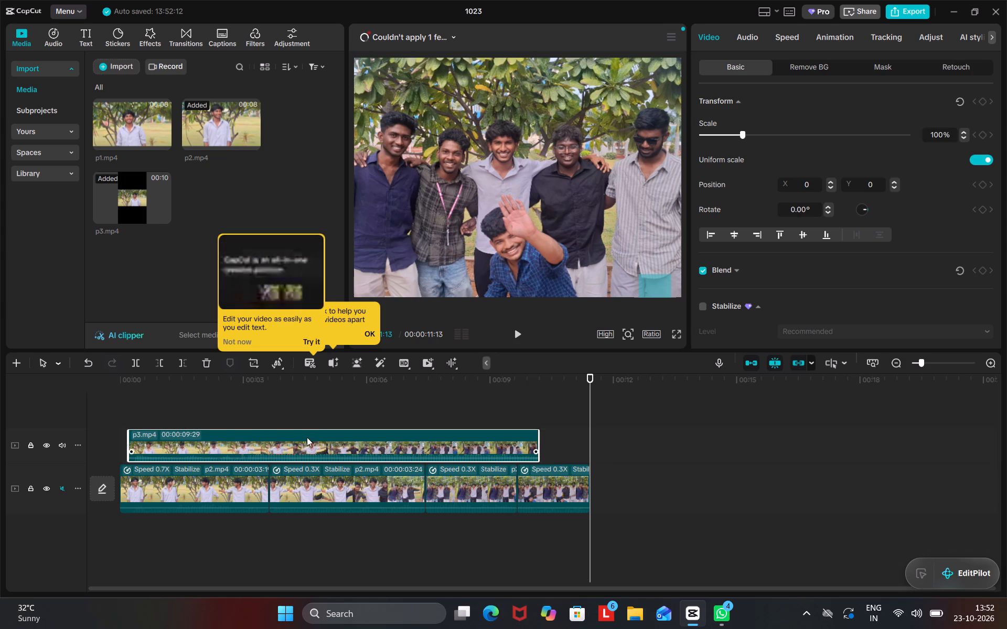
left_click_drag(307, 437, 292, 525)
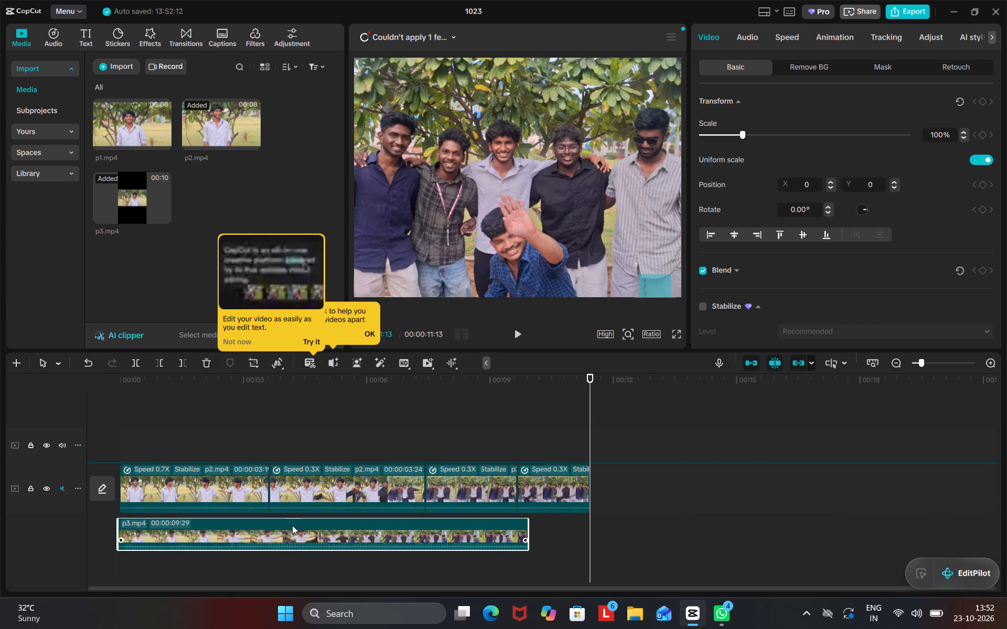
left_click_drag(292, 525, 314, 431)
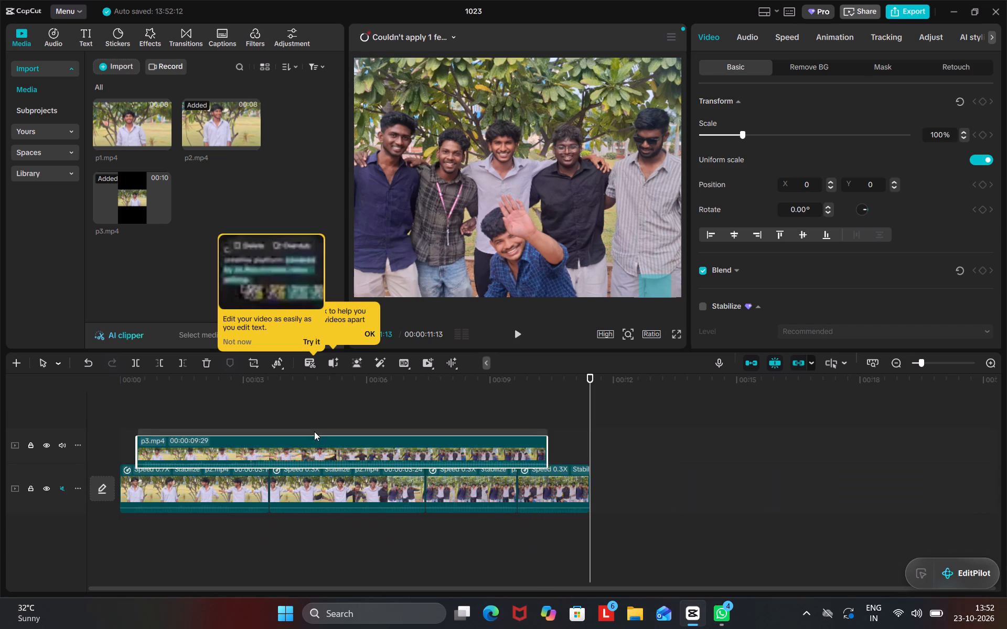
left_click_drag(314, 431, 314, 436)
Make the p3 track slightly taller in the timeline.
left_click_drag(48, 470, 52, 463)
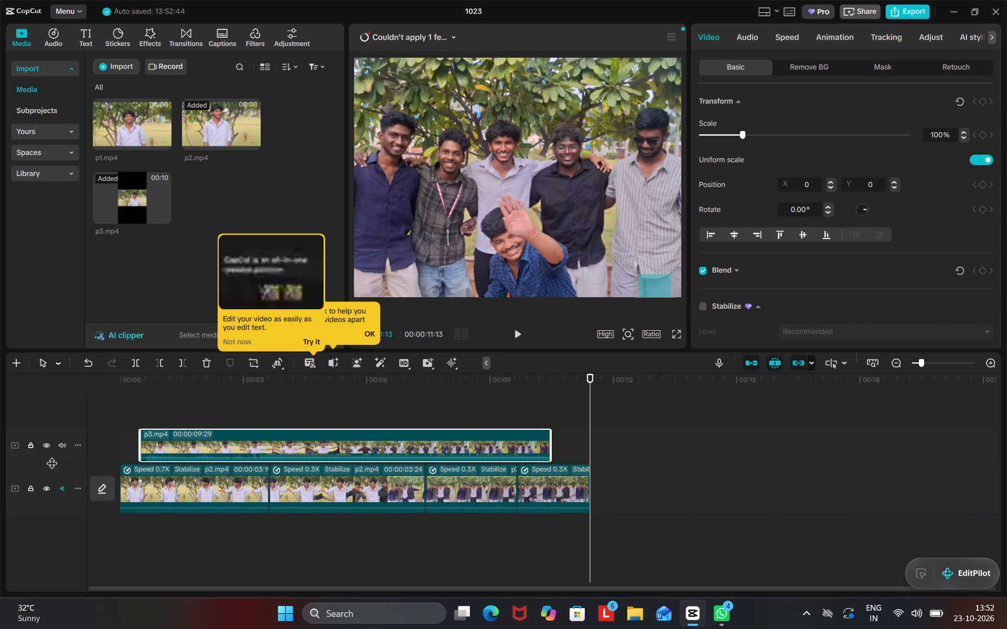
left_click_drag(52, 463, 56, 460)
left_click(51, 469)
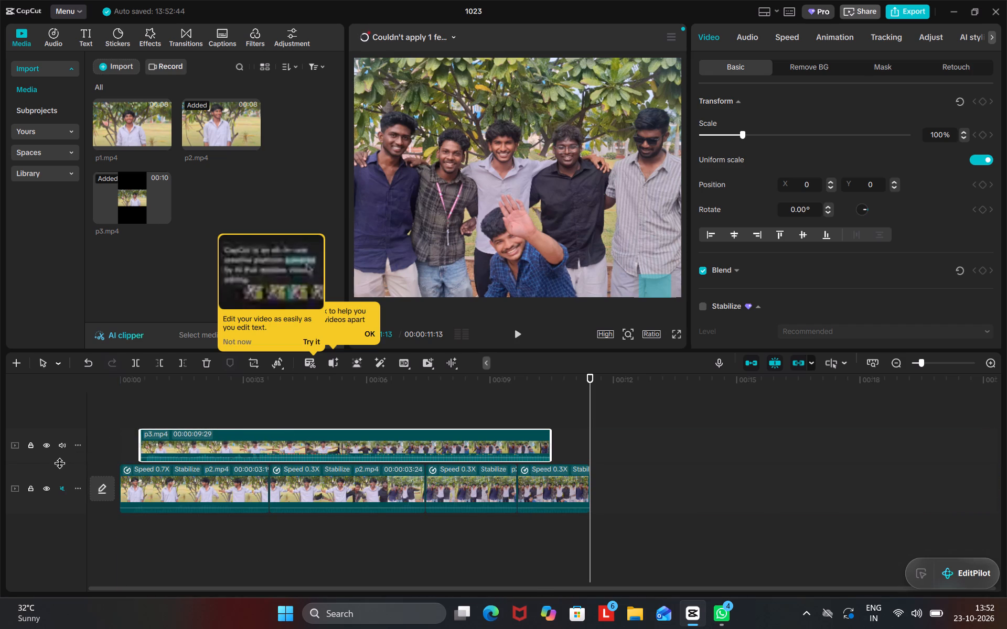
left_click_drag(60, 463, 59, 469)
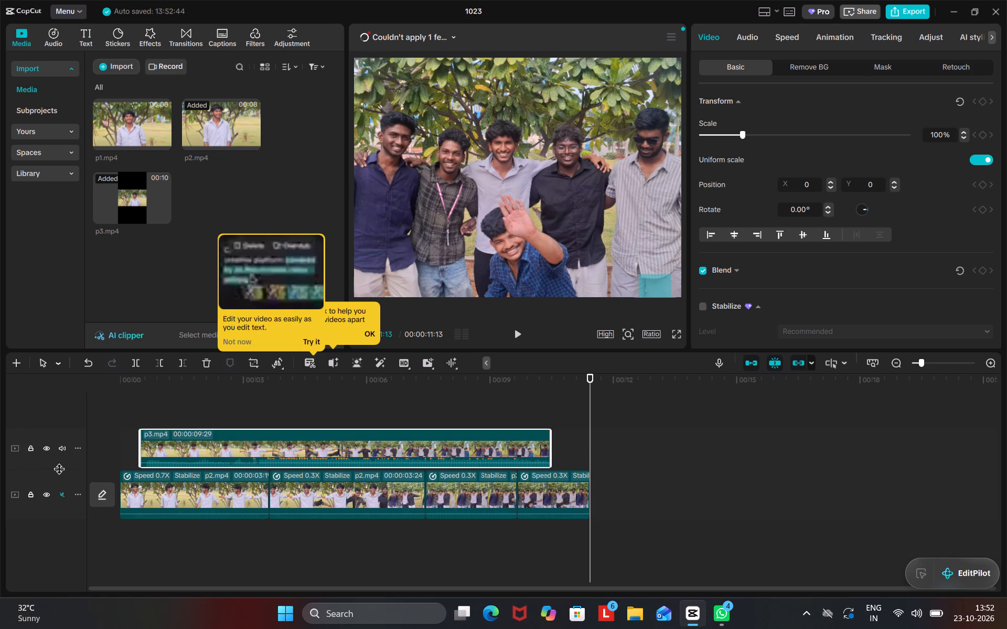
left_click_drag(59, 469, 61, 469)
right_click_drag(61, 469, 54, 474)
left_click_drag(54, 474, 62, 467)
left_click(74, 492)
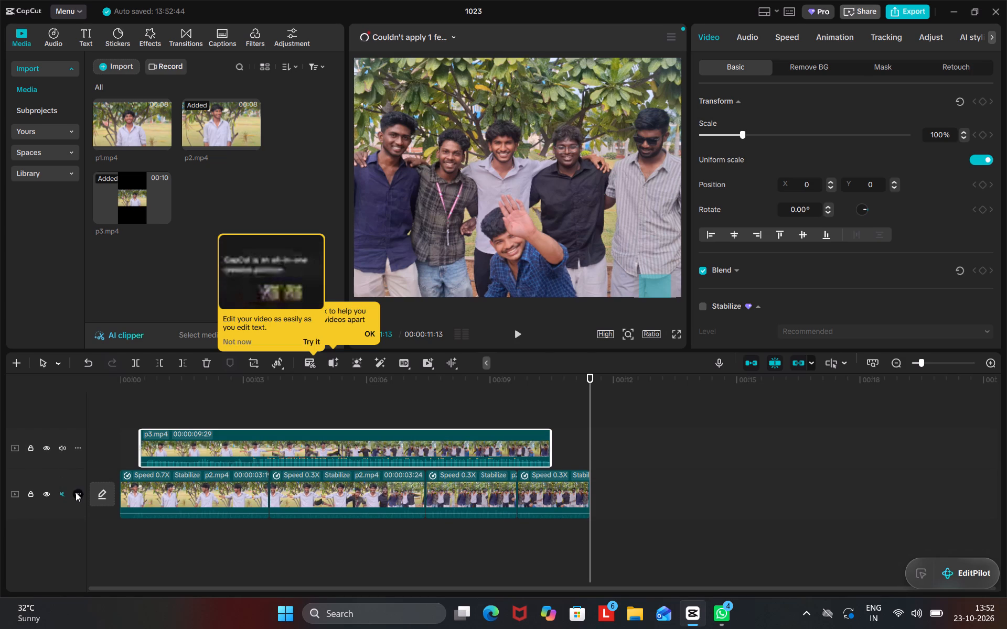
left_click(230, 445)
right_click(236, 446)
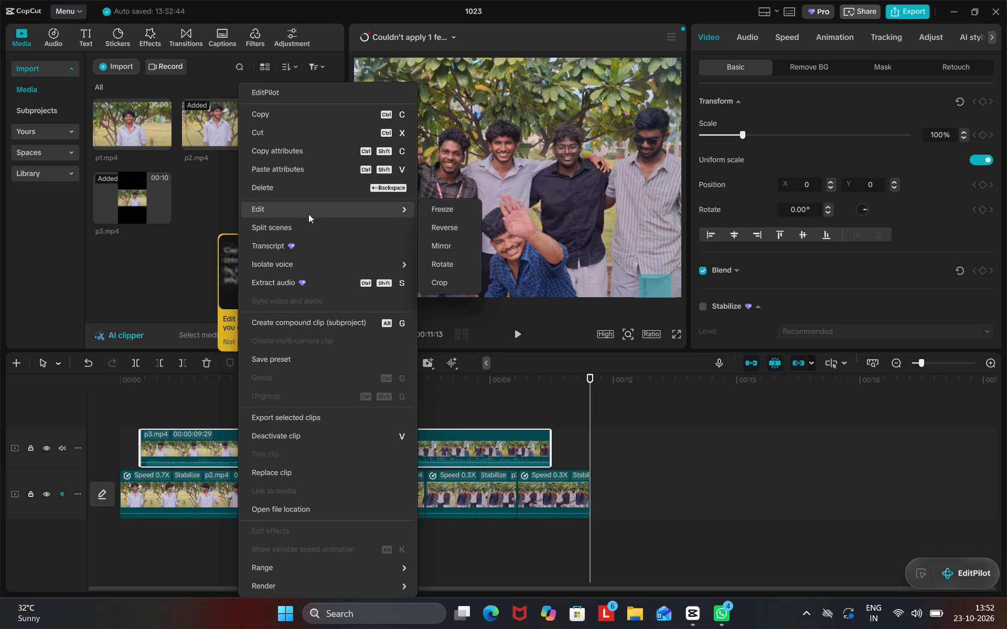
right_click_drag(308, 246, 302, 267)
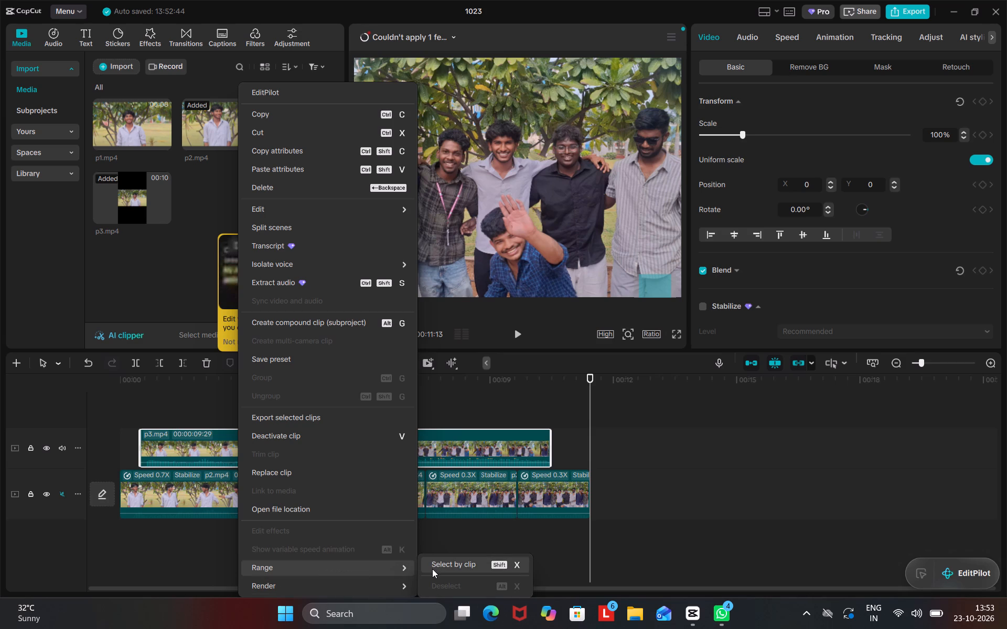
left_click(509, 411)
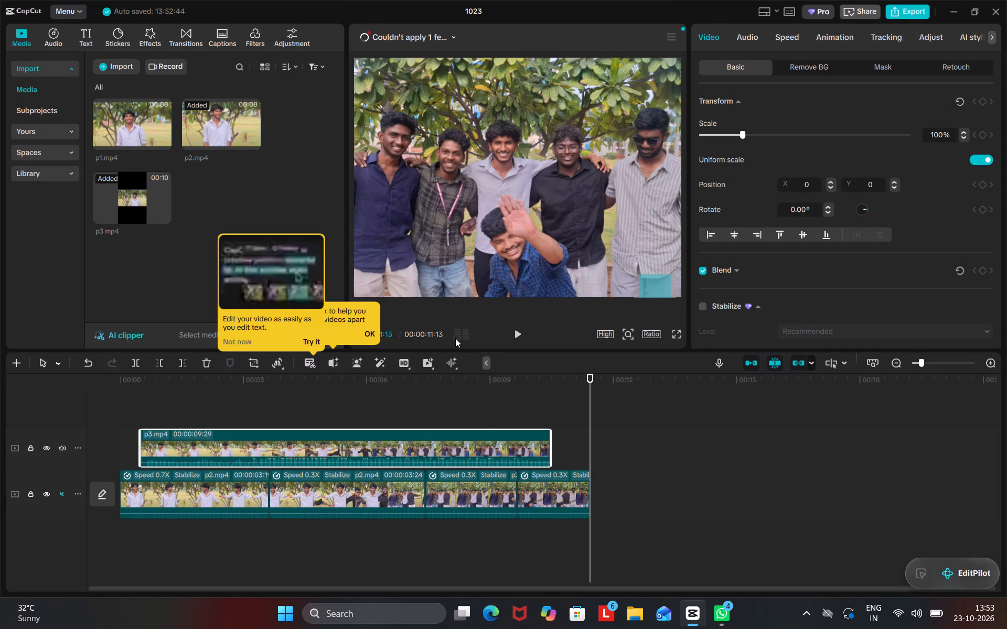
Park the playhead near 00:00:01:06 and move the p3 overlay below the visible frame, to position X 281, Y -2160.
left_click(170, 377)
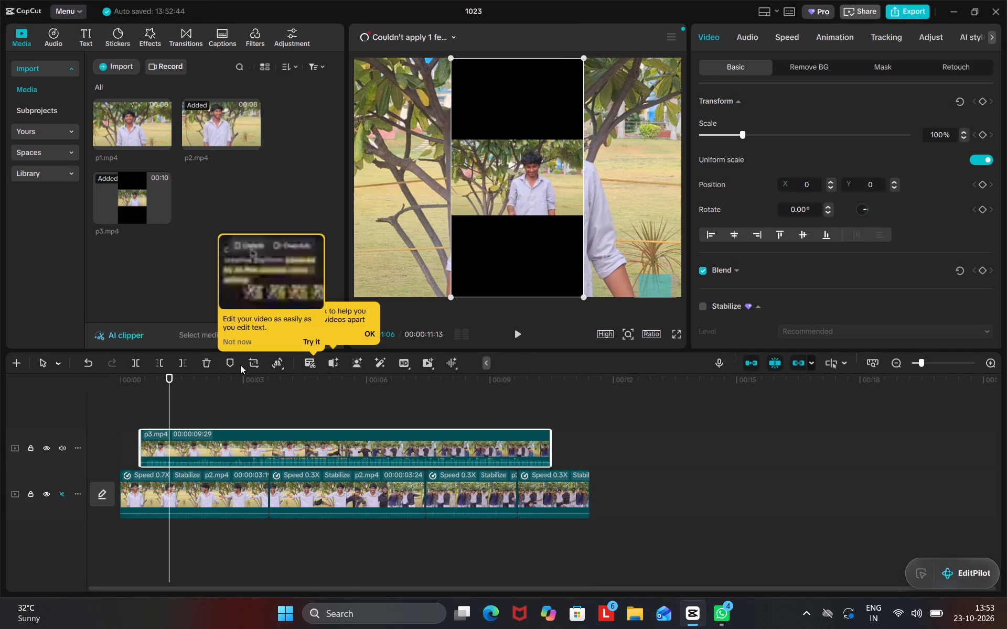
left_click(274, 440)
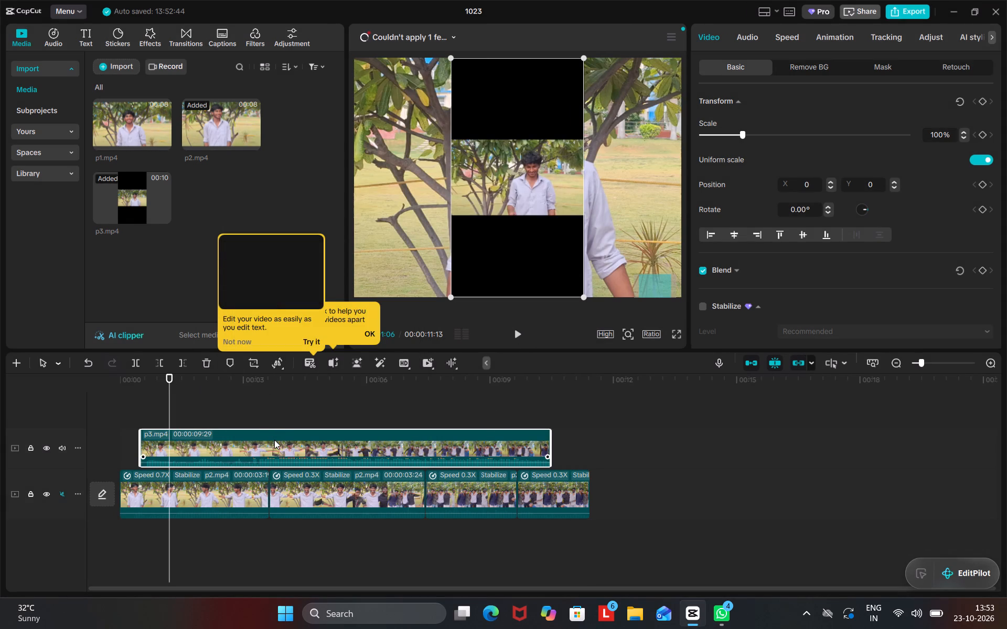
left_click_drag(493, 138, 511, 321)
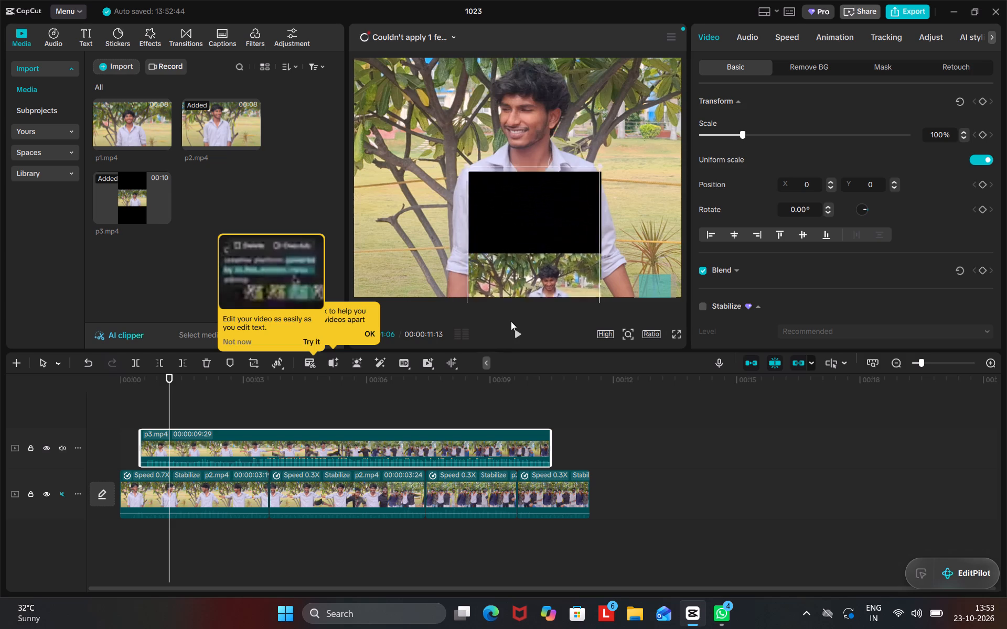
left_click_drag(511, 321, 524, 375)
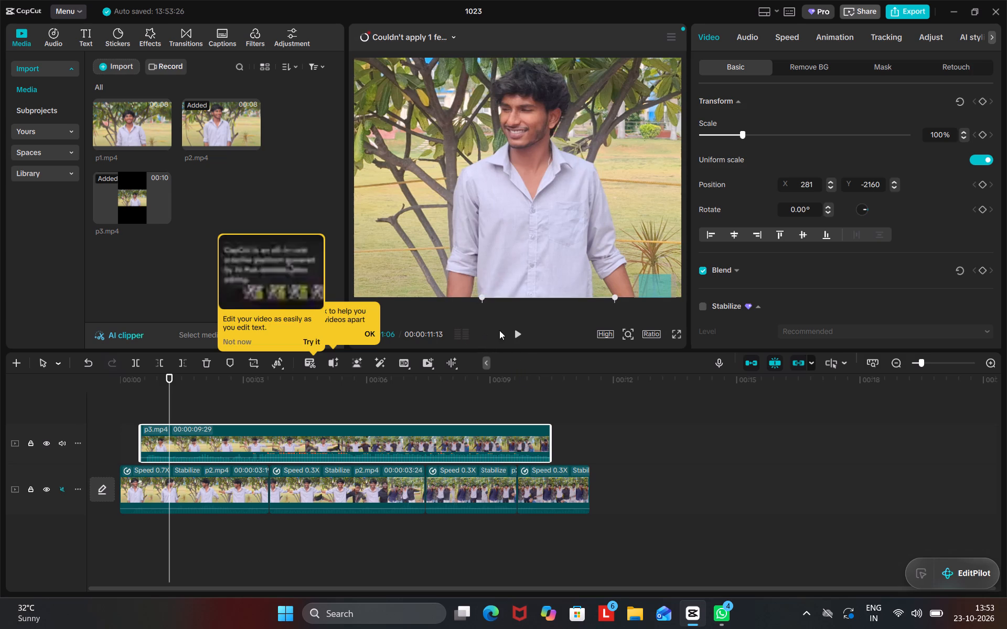
Play the rest of the edit in full screen and return to the editor.
left_click(683, 333)
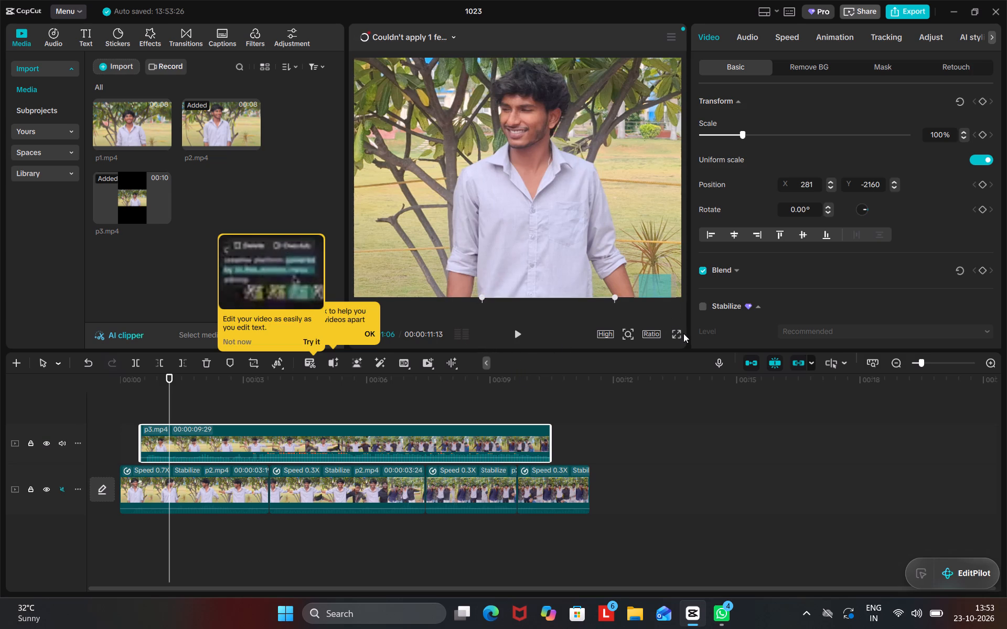
left_click(679, 333)
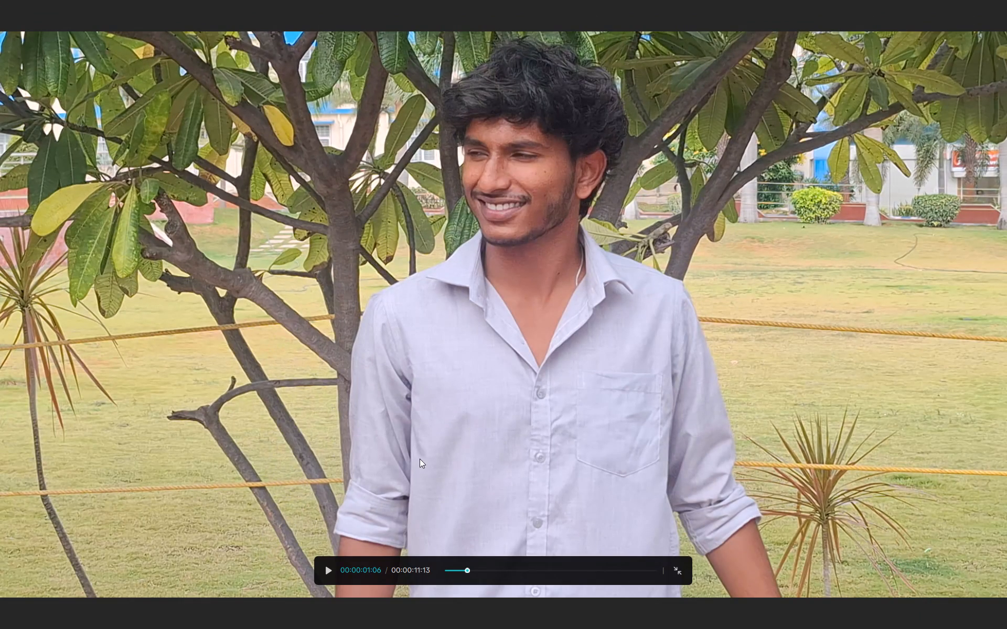
left_click(330, 567)
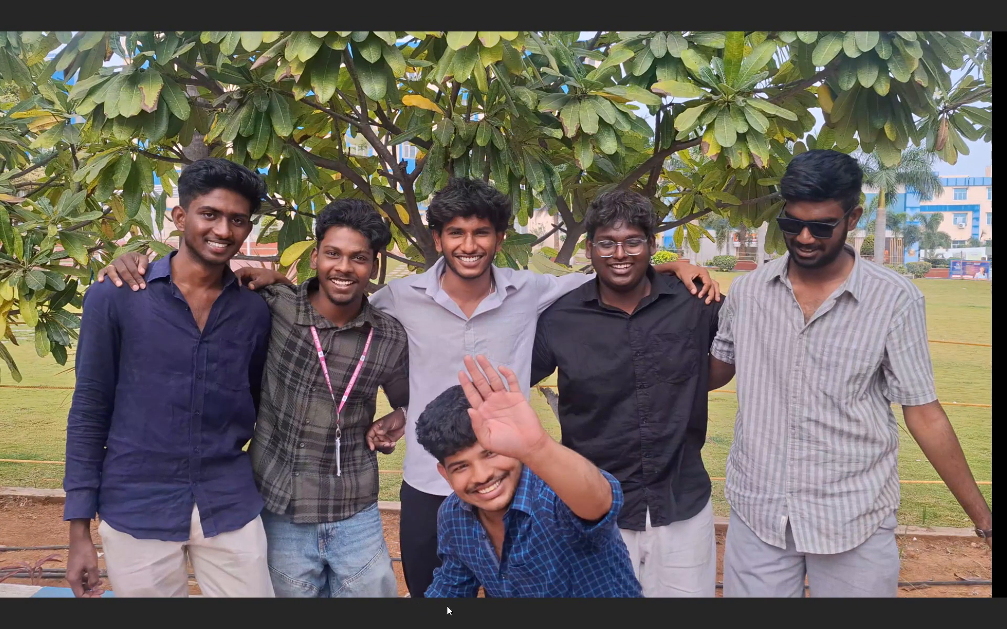
left_click(660, 612)
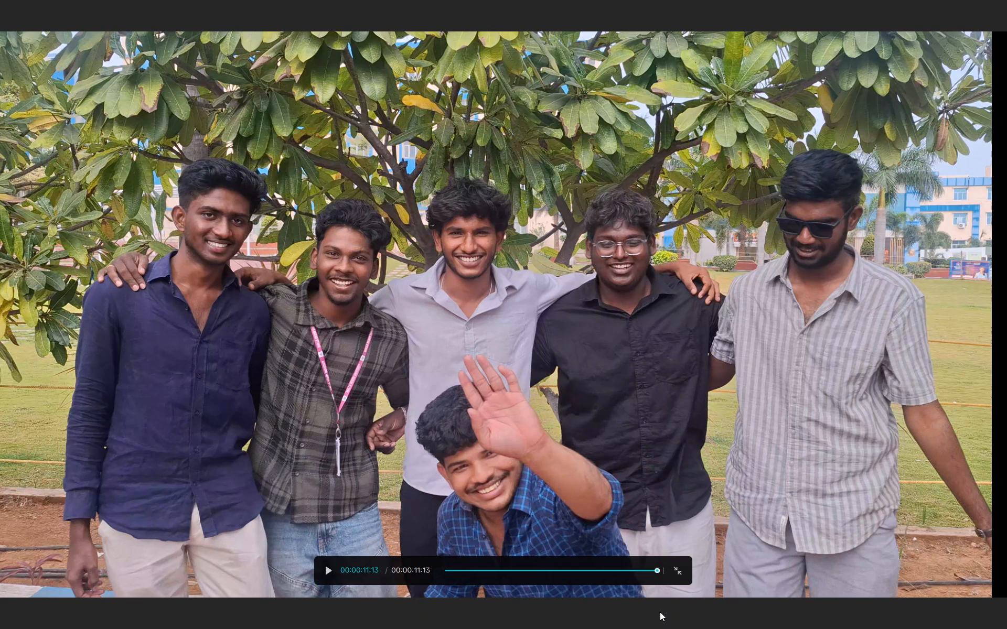
left_click(674, 576)
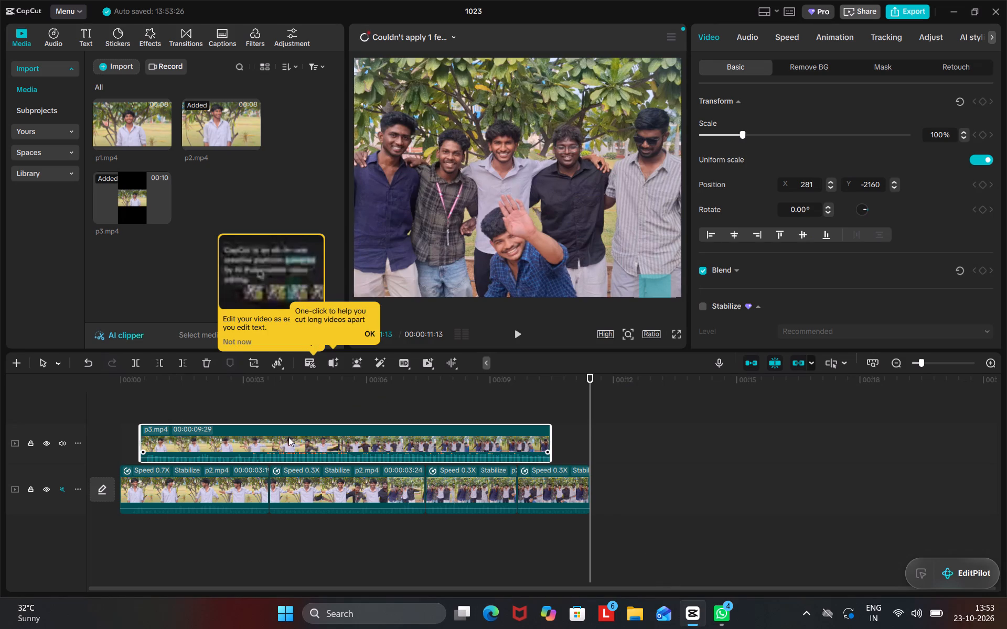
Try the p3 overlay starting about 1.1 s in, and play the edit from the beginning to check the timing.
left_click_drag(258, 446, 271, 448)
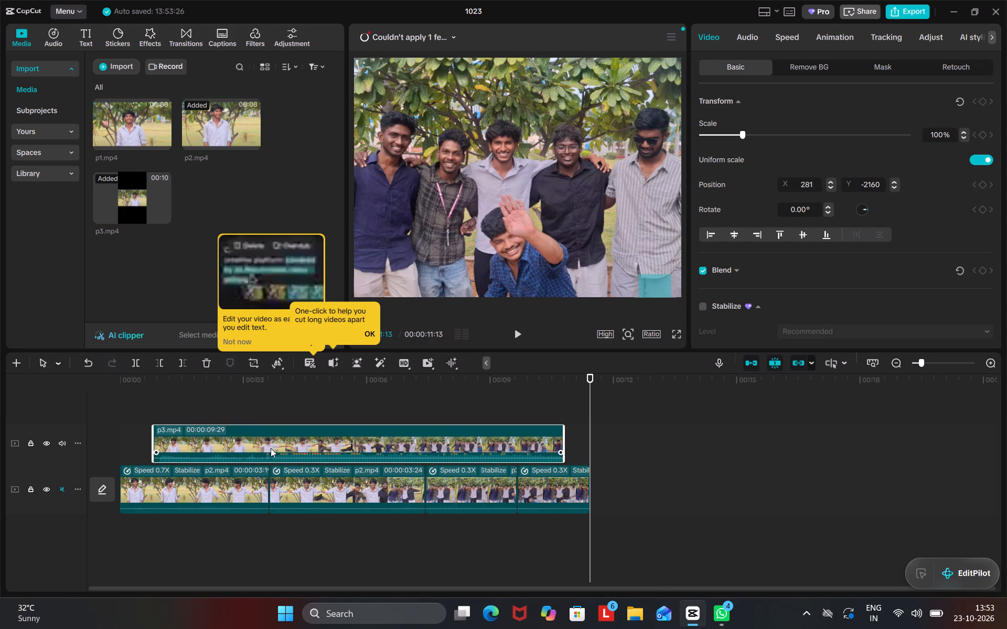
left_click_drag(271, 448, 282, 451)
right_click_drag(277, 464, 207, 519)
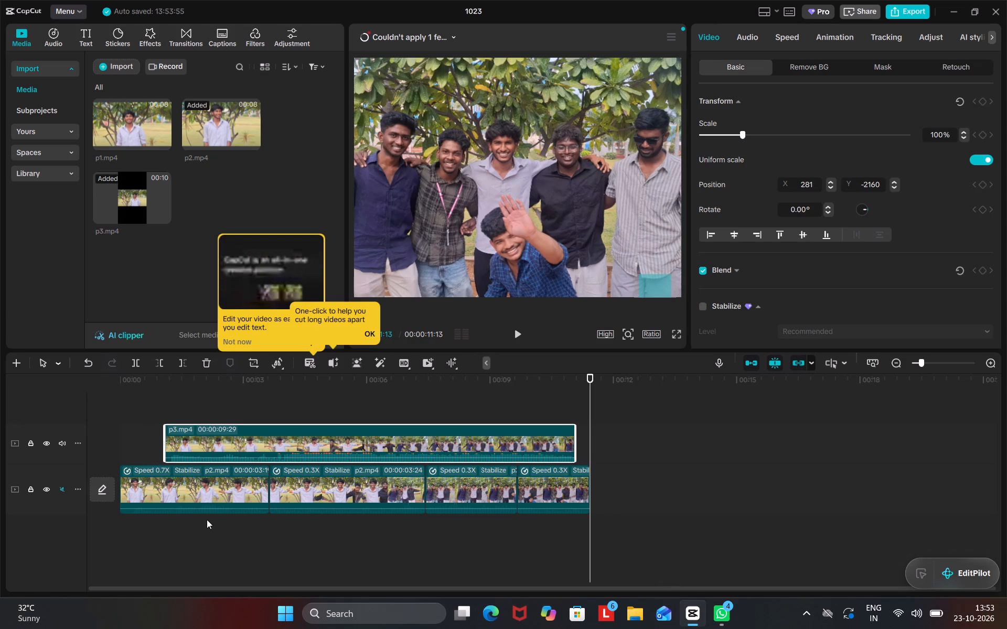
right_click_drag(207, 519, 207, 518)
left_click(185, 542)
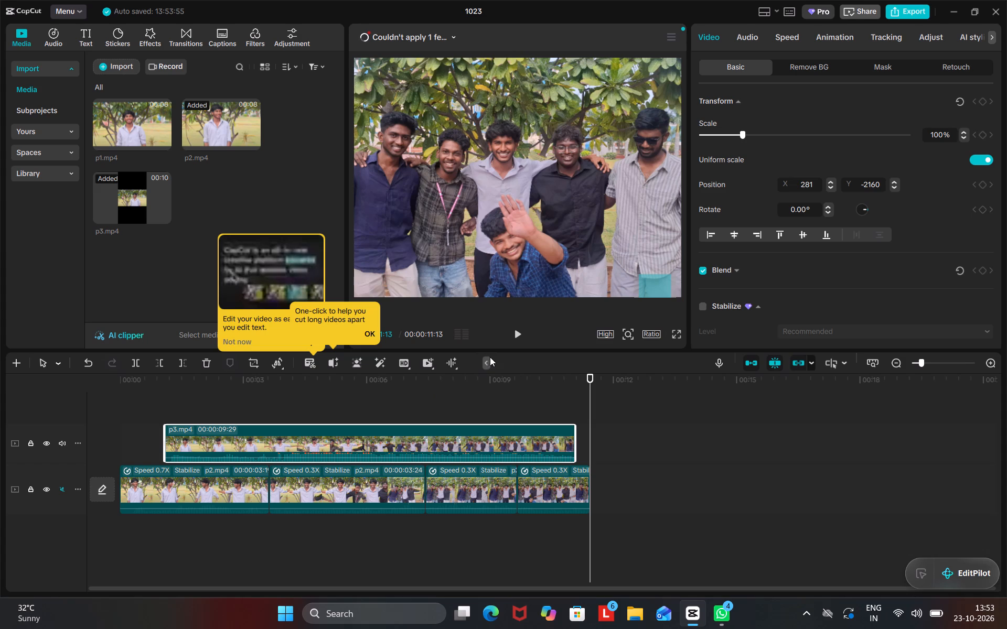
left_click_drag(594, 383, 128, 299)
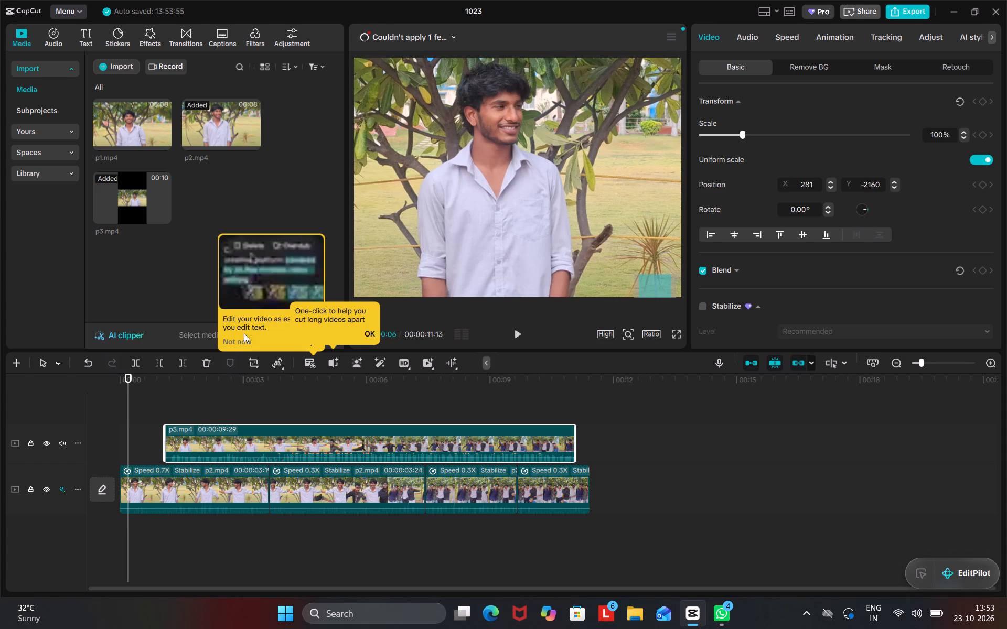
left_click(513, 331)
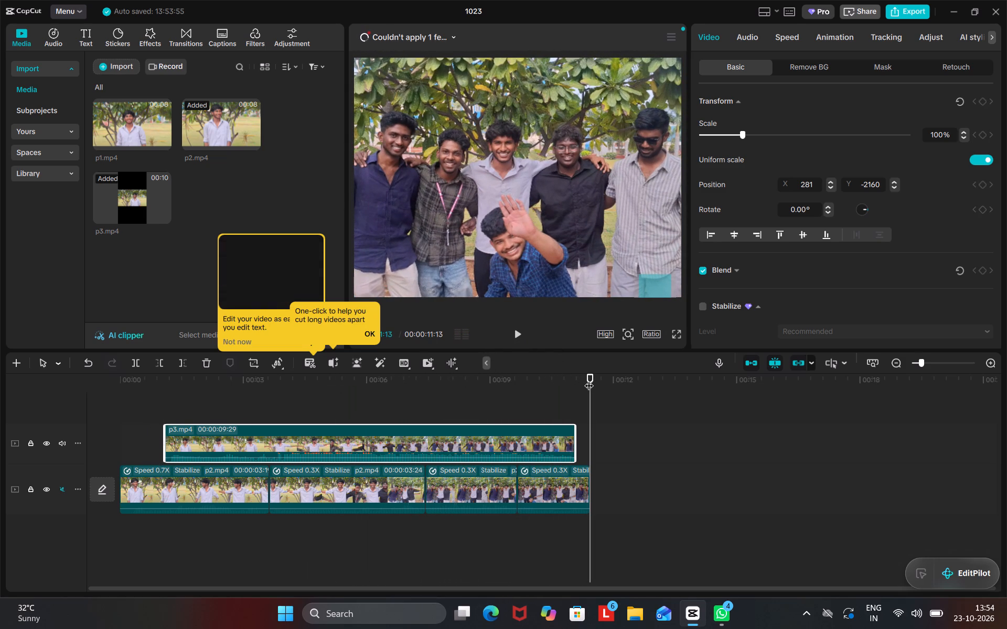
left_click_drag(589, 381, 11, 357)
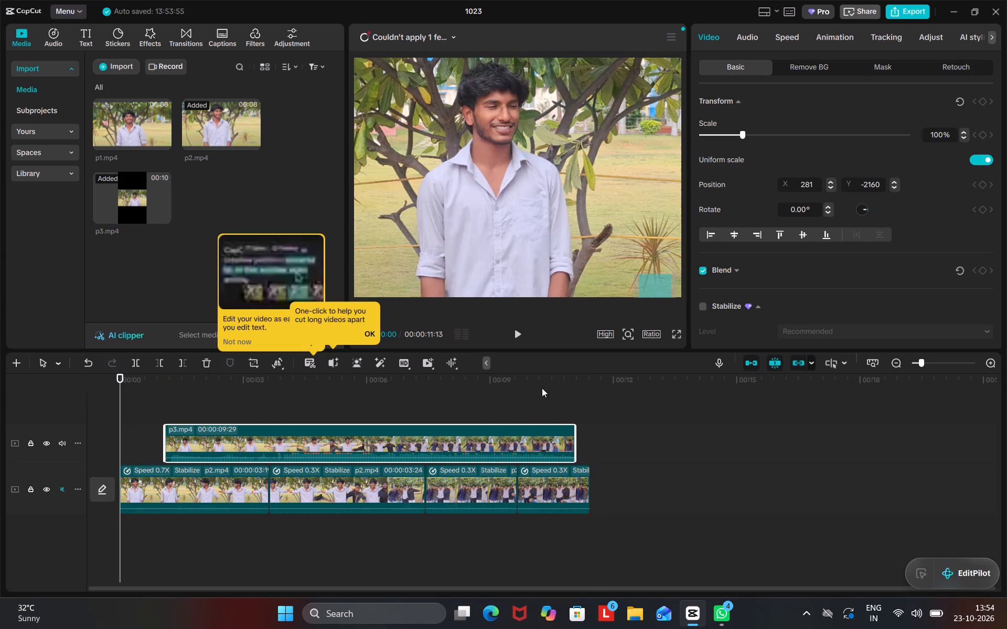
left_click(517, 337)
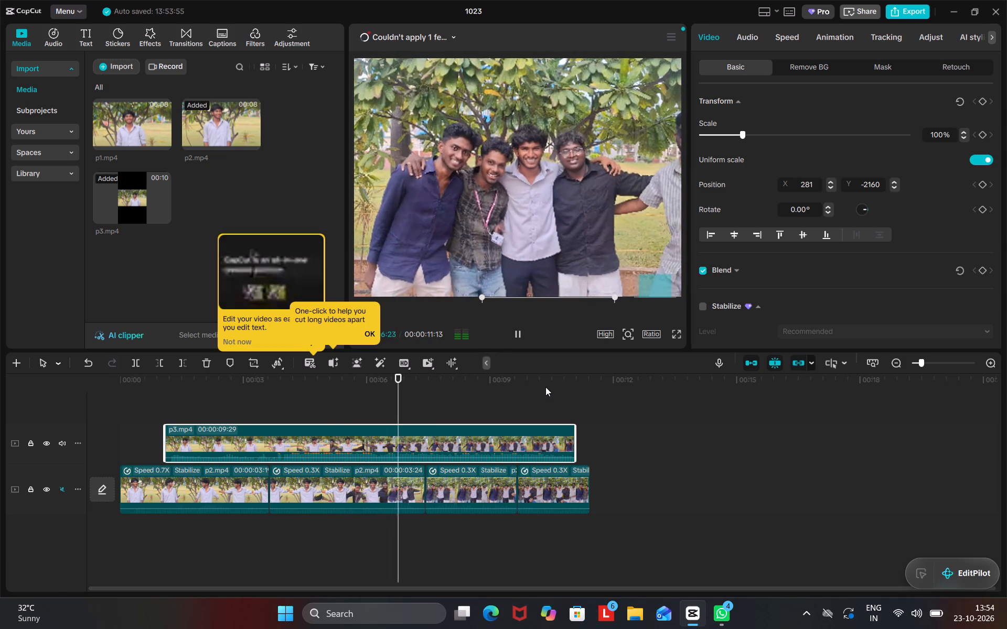
Move the p3 overlay earlier to start about 0.2 s in, and play the edit from the beginning to check the timing.
left_click_drag(417, 427, 394, 427)
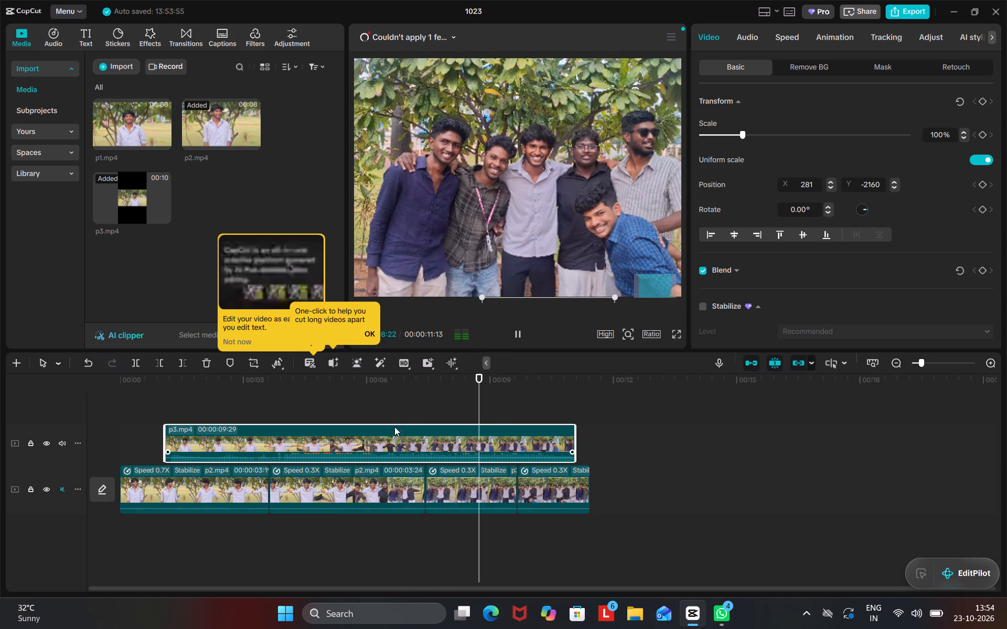
left_click_drag(394, 427, 383, 435)
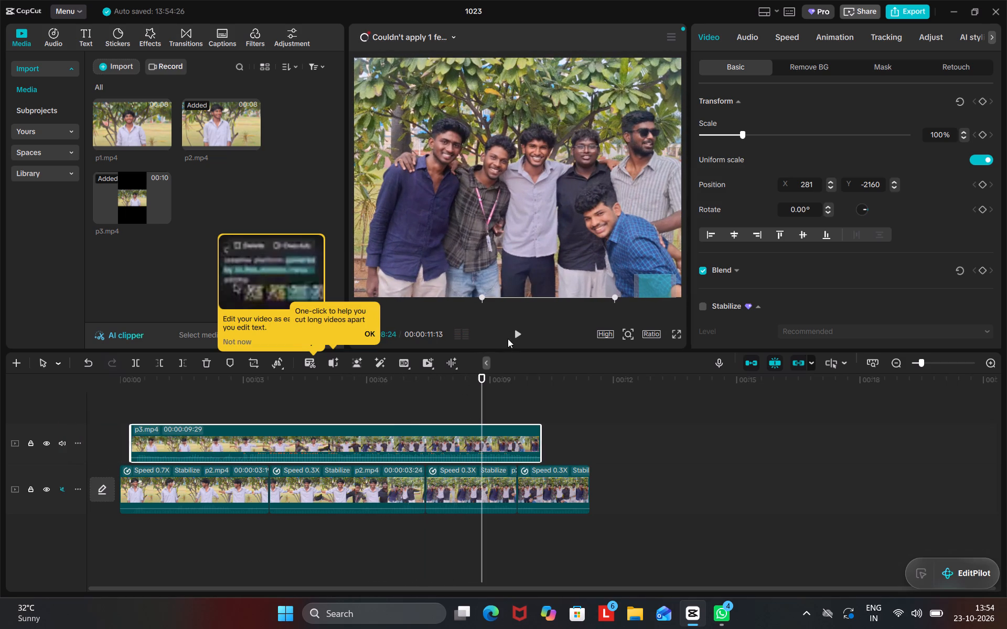
left_click(513, 334)
left_click_drag(504, 369, 513, 397)
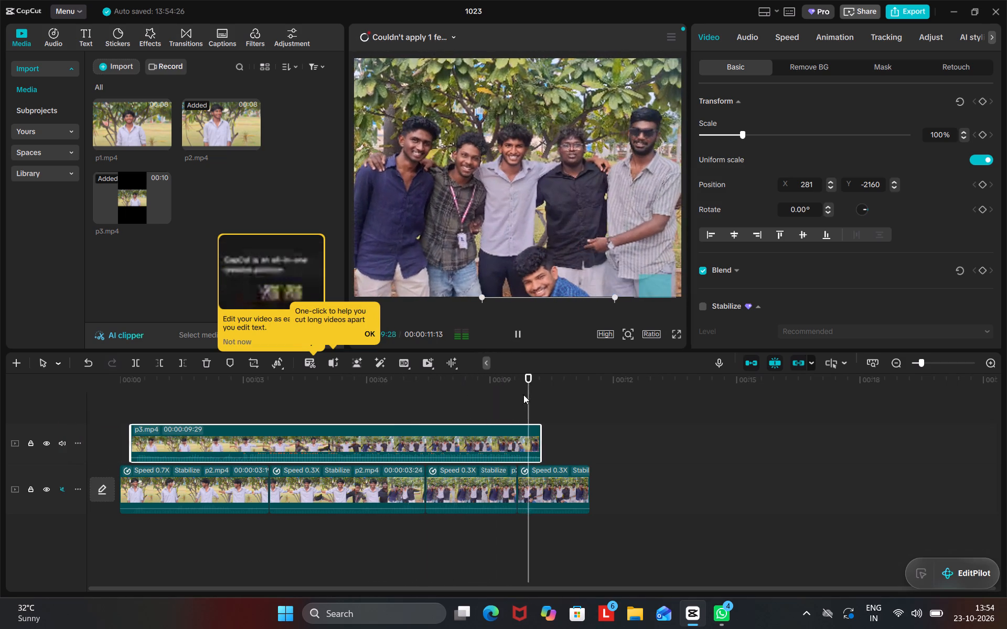
left_click_drag(540, 381, 118, 361)
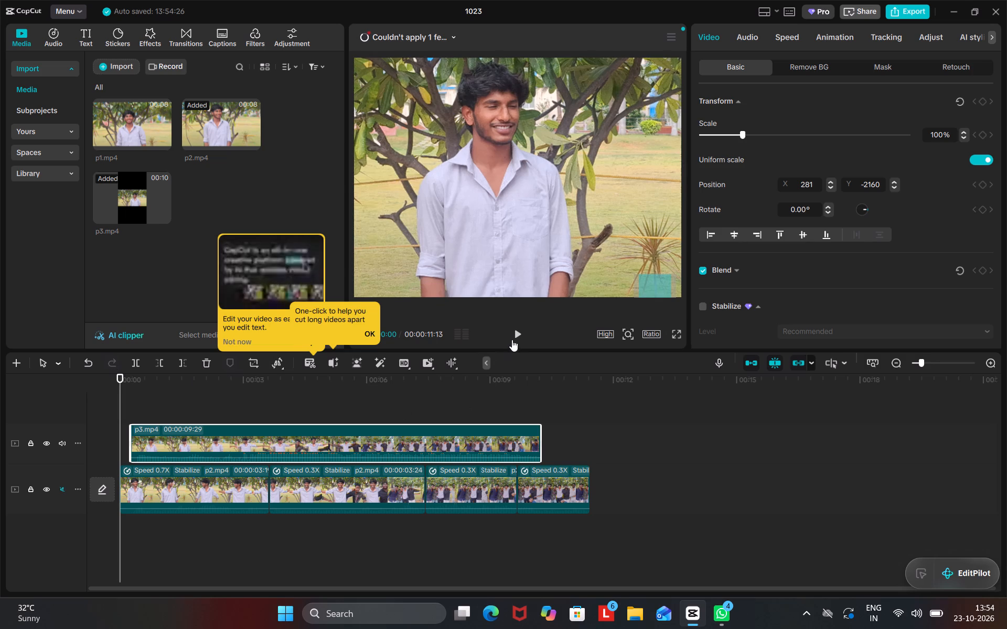
left_click(516, 337)
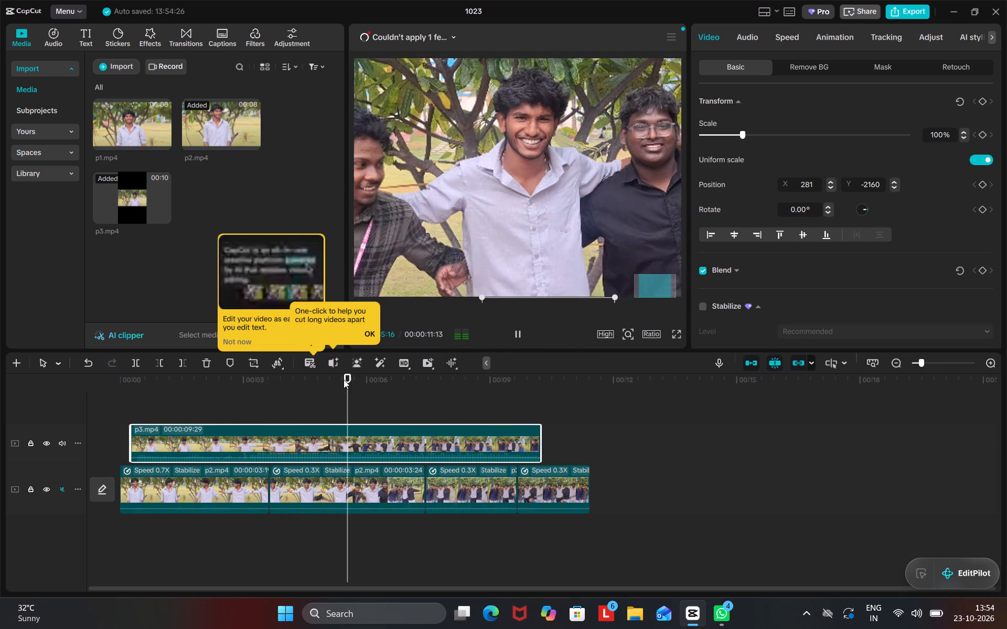
left_click_drag(358, 376, 347, 377)
Set the speed of the second p2 segment on the main track to 0.39x.
left_click(319, 490)
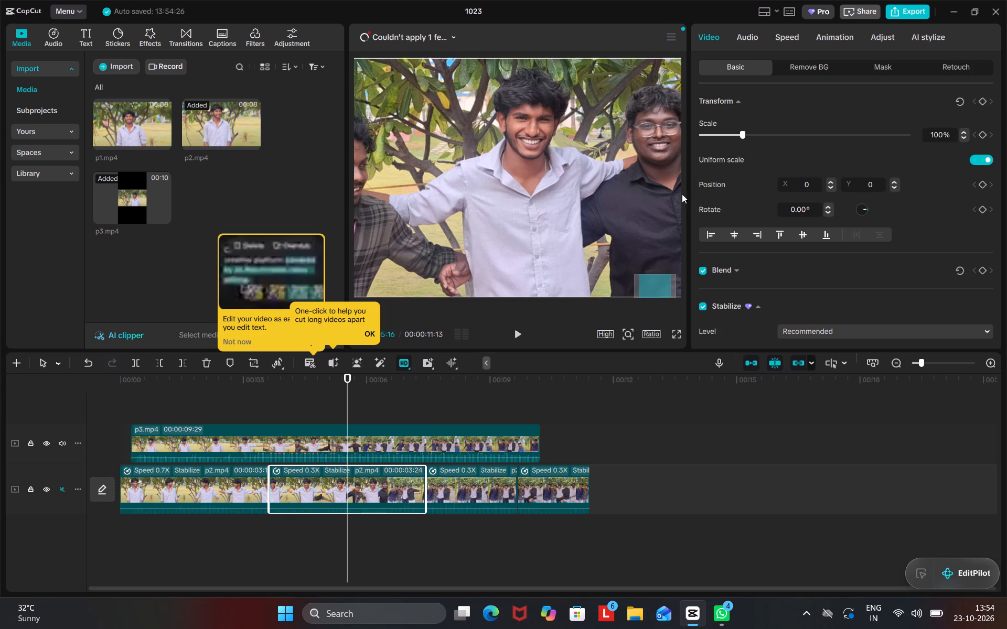
left_click(790, 34)
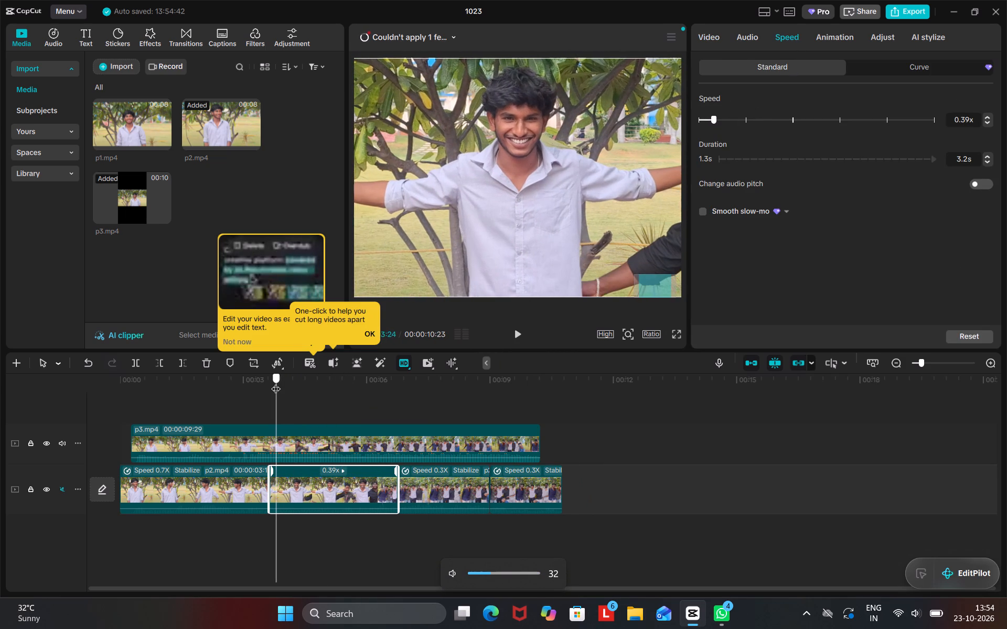
Review the retimed edit in full screen with the playback volume at 42, and return to the editor.
left_click(516, 337)
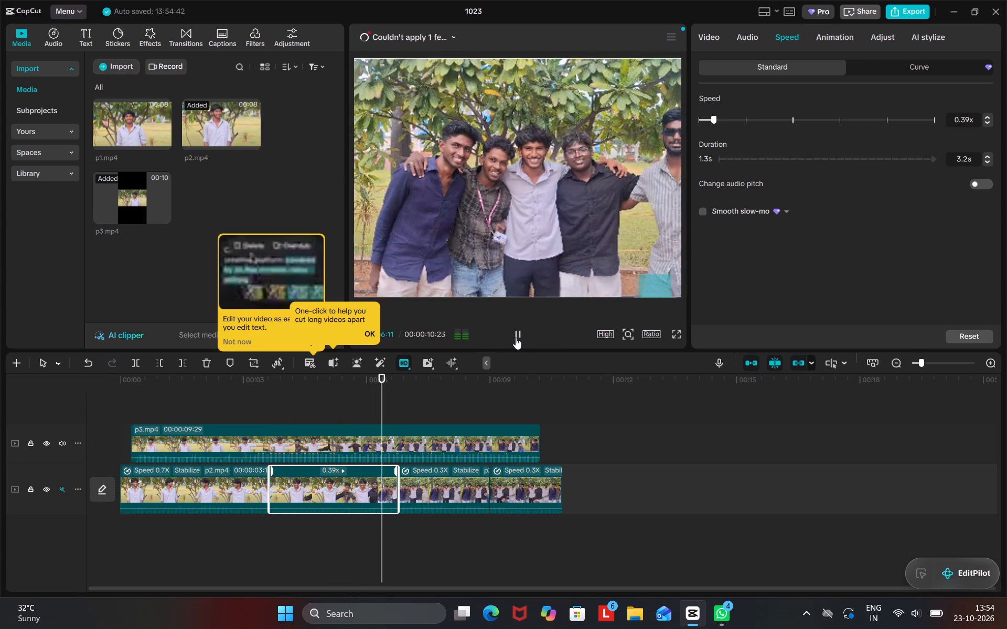
left_click(676, 335)
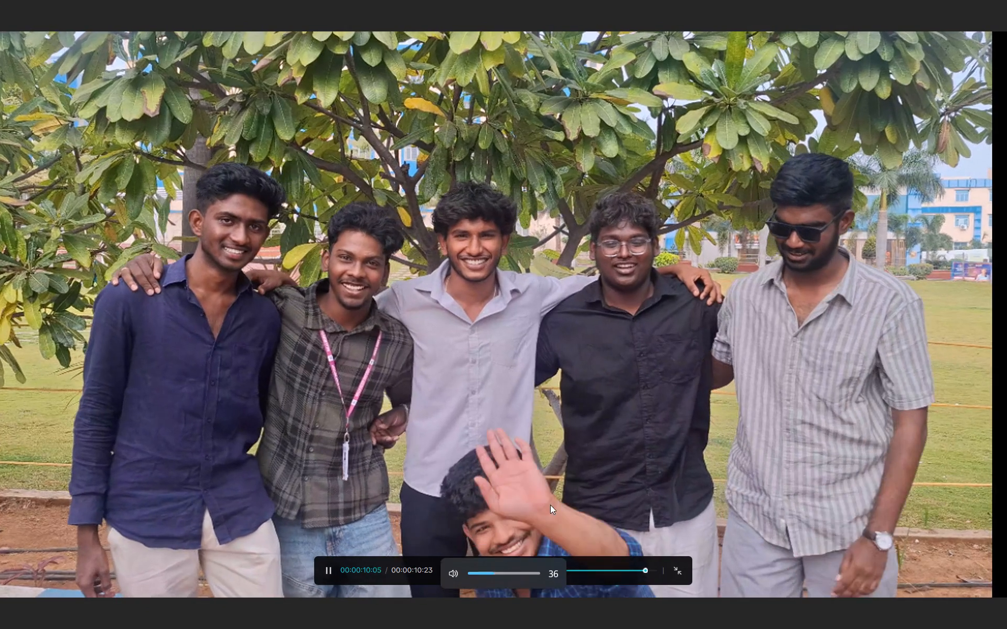
left_click_drag(497, 572, 544, 569)
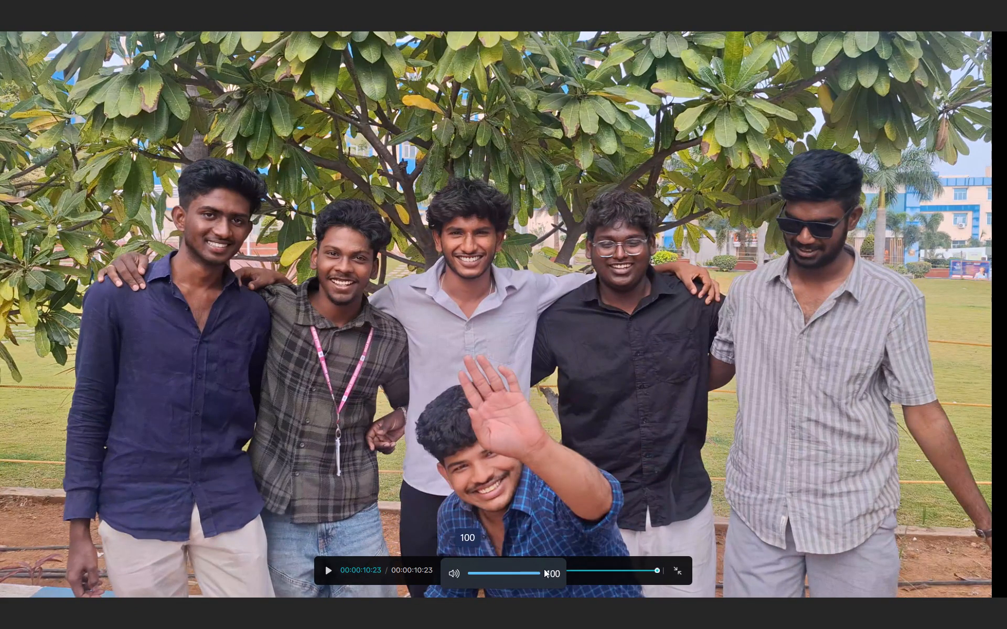
left_click_drag(544, 569, 544, 569)
left_click_drag(554, 514, 528, 535)
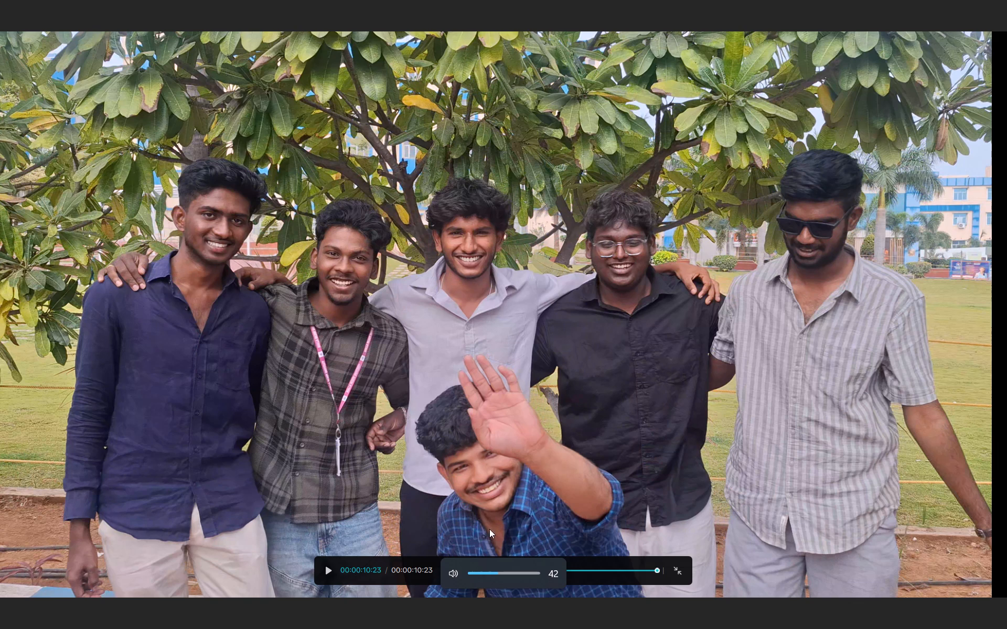
left_click(328, 566)
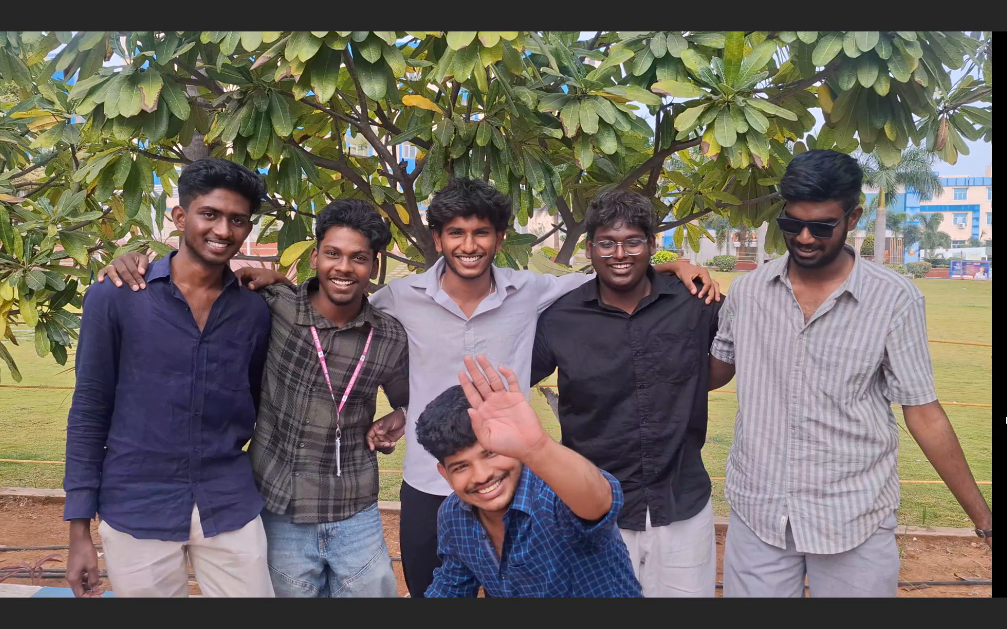
left_click_drag(1006, 468, 995, 484)
left_click(687, 569)
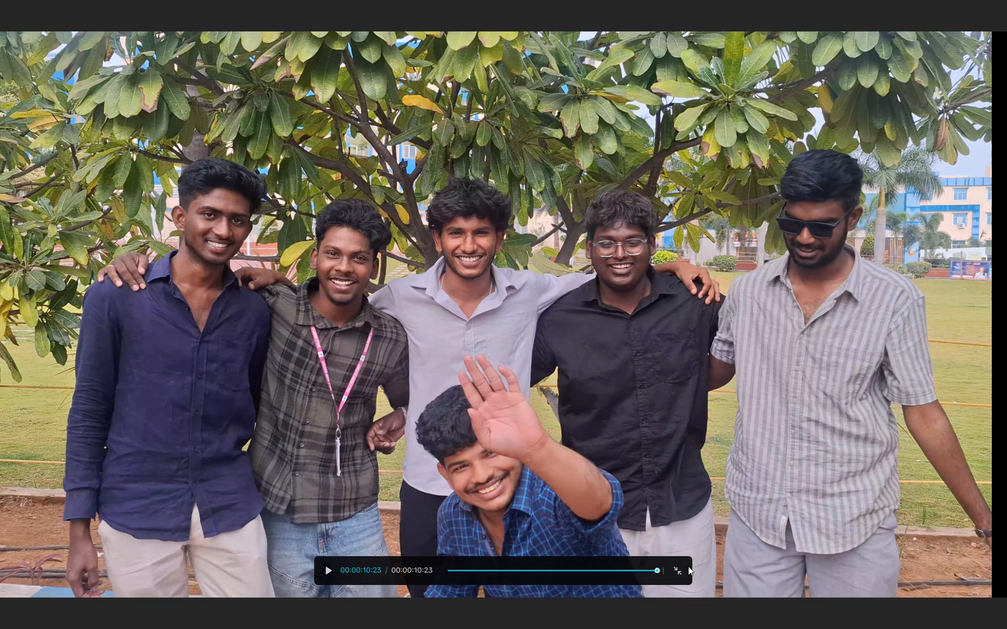
left_click(686, 563)
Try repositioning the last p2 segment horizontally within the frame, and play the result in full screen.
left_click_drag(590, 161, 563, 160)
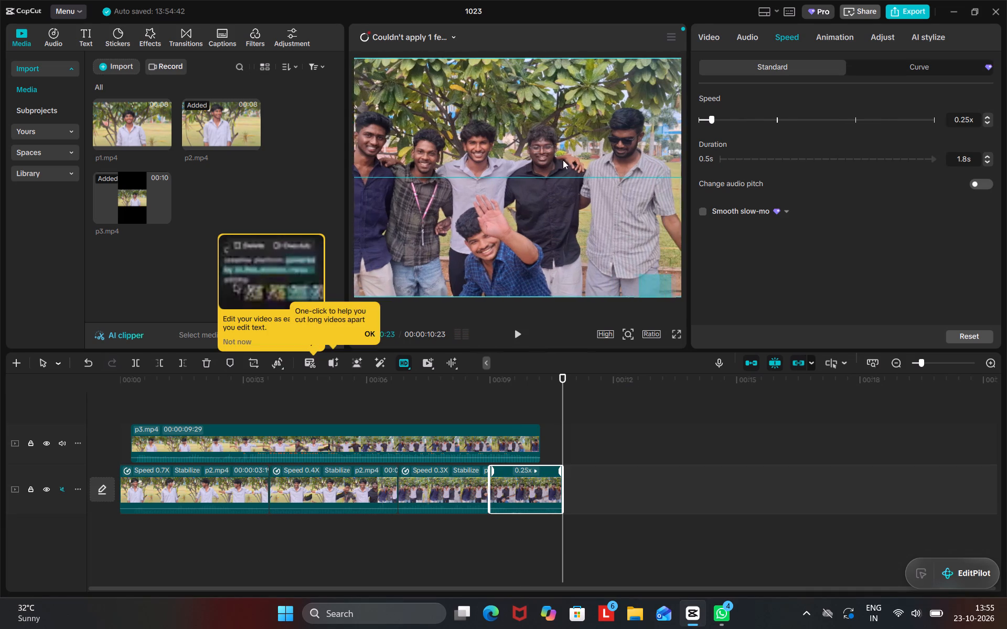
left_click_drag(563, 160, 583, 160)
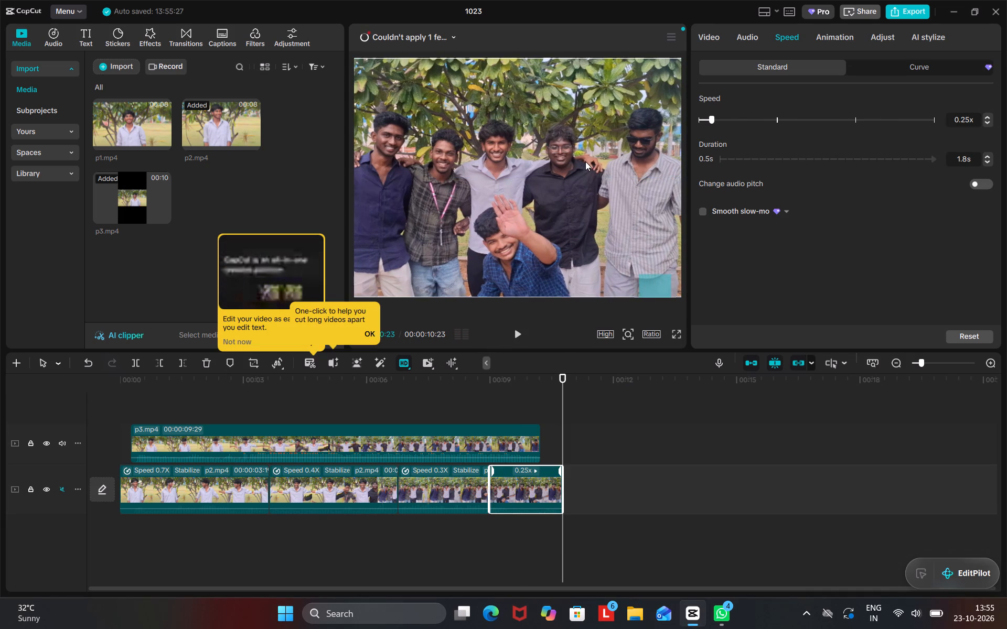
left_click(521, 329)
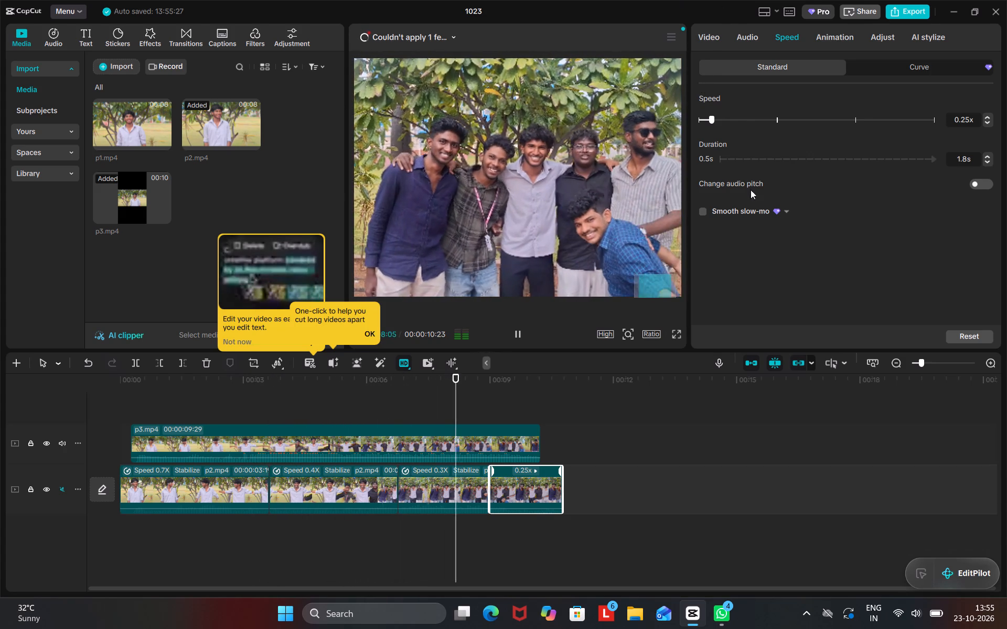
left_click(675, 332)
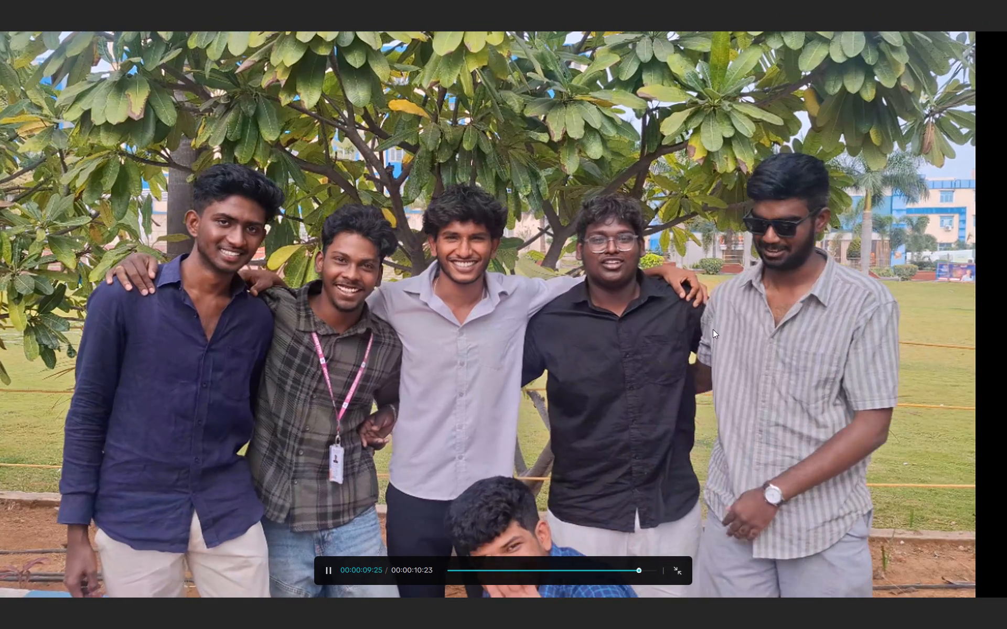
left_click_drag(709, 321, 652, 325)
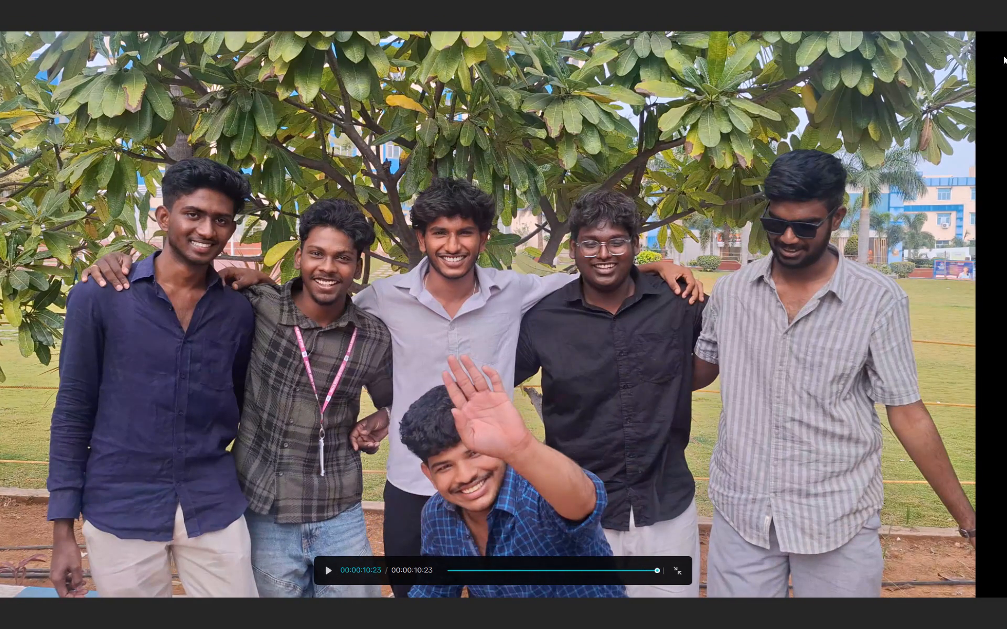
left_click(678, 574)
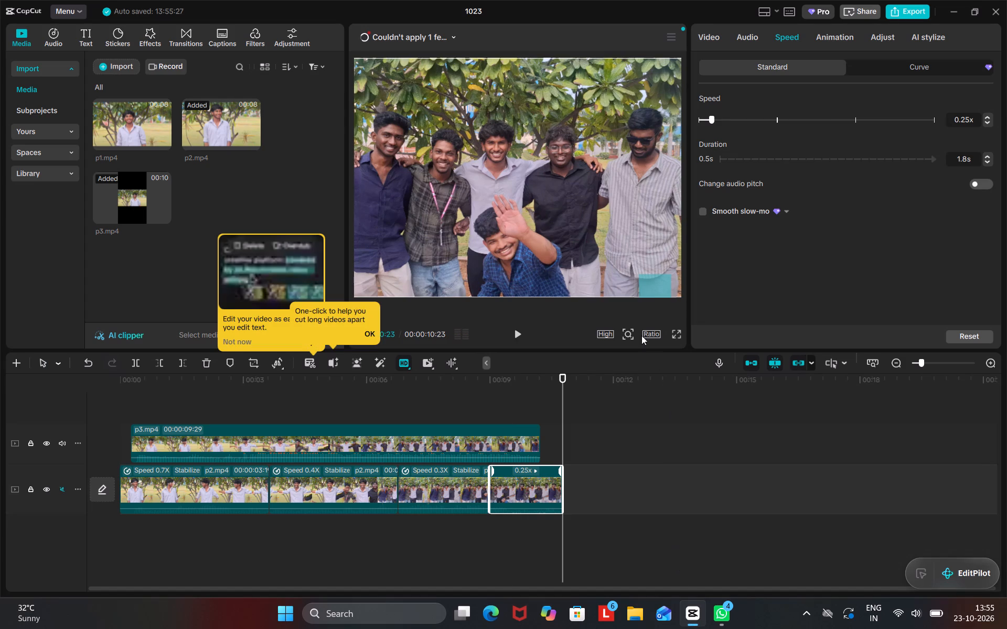
Shift the last p2 segment's picture slightly to the right within the frame.
left_click_drag(585, 210, 596, 208)
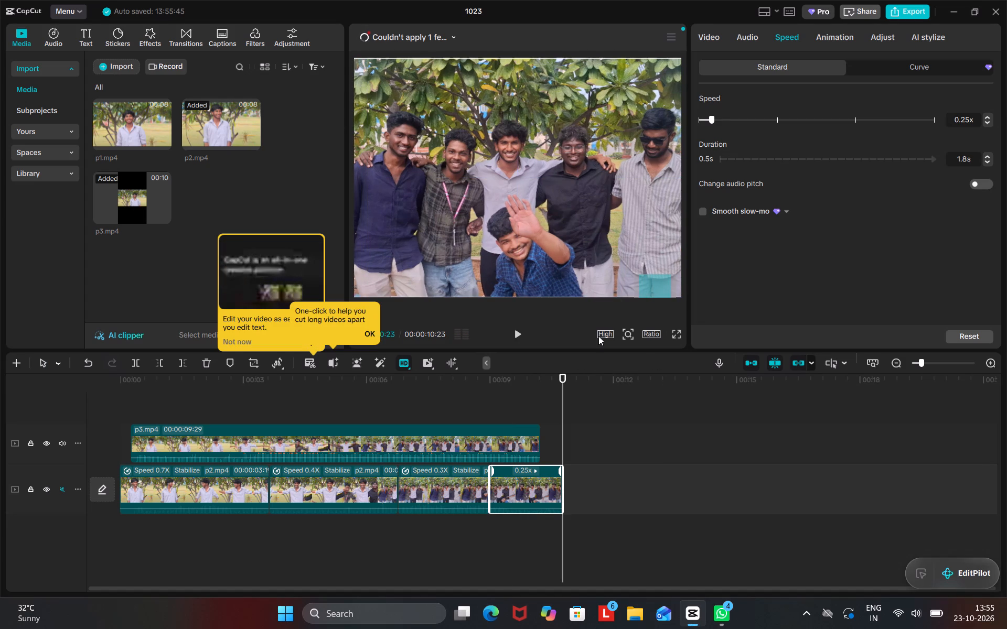
Play the edit from the beginning in full screen, return to the editor and pause playback.
left_click(676, 329)
left_click(672, 338)
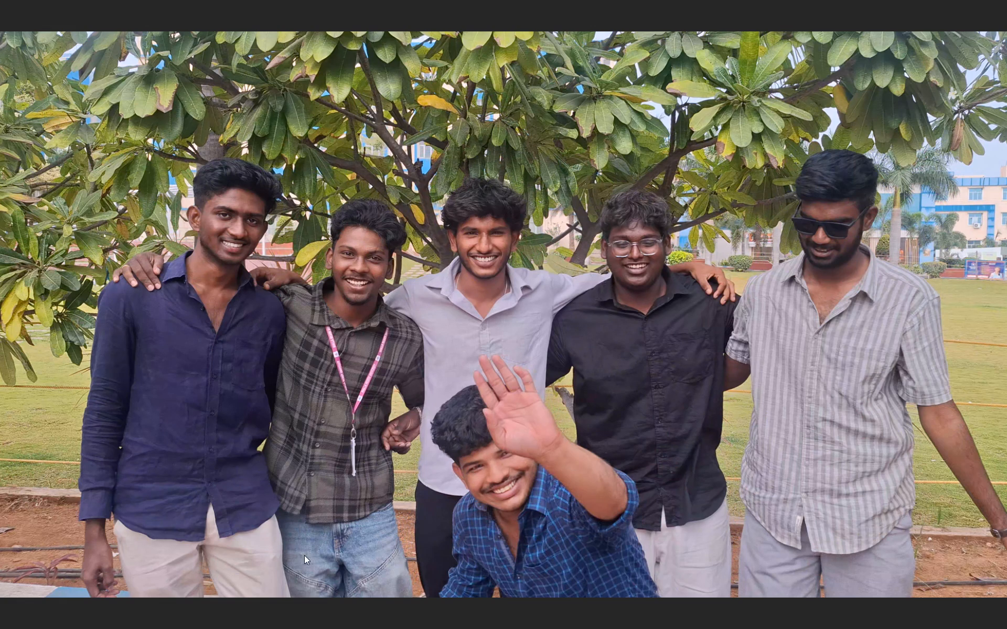
left_click(368, 453)
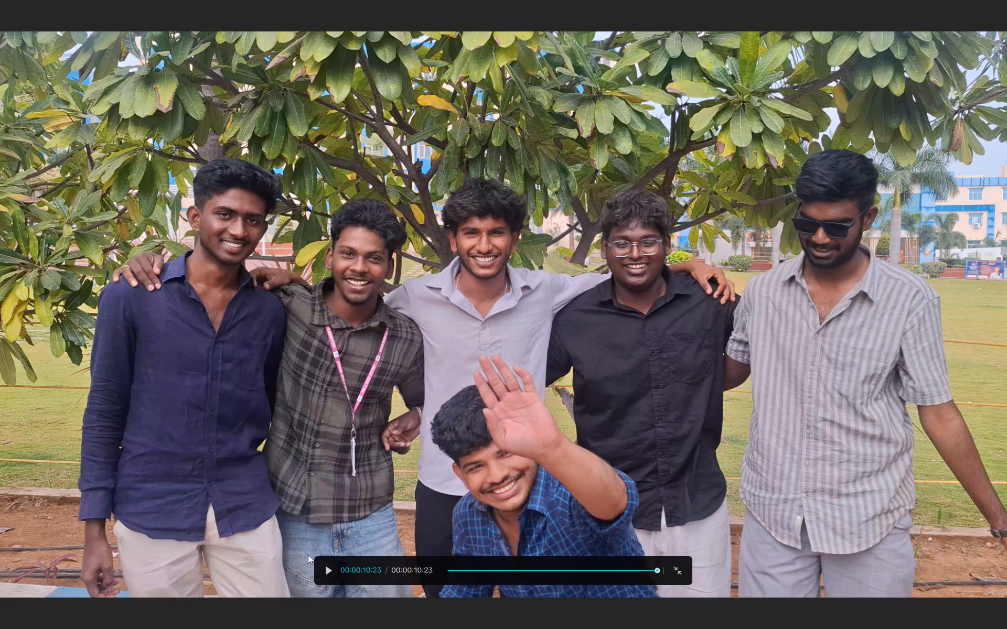
left_click(324, 571)
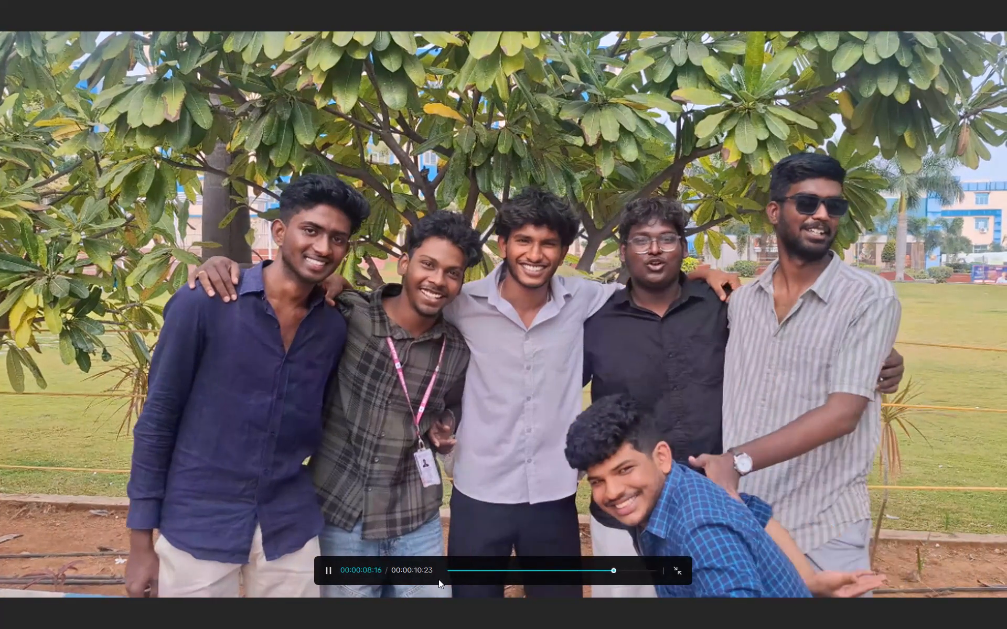
left_click_drag(458, 569, 441, 577)
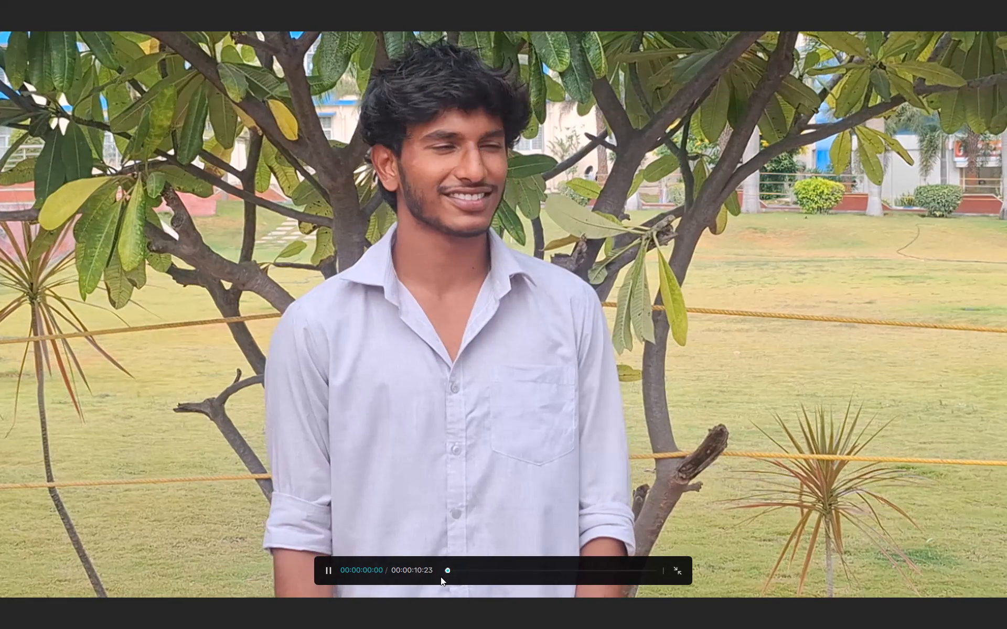
left_click_drag(441, 577, 503, 522)
key("Escape")
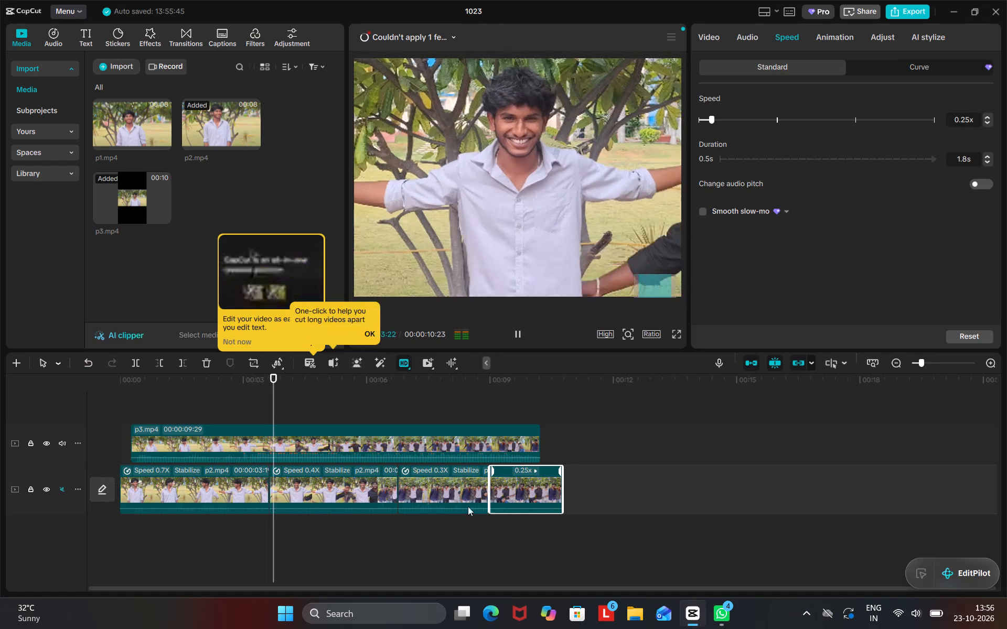
key("space")
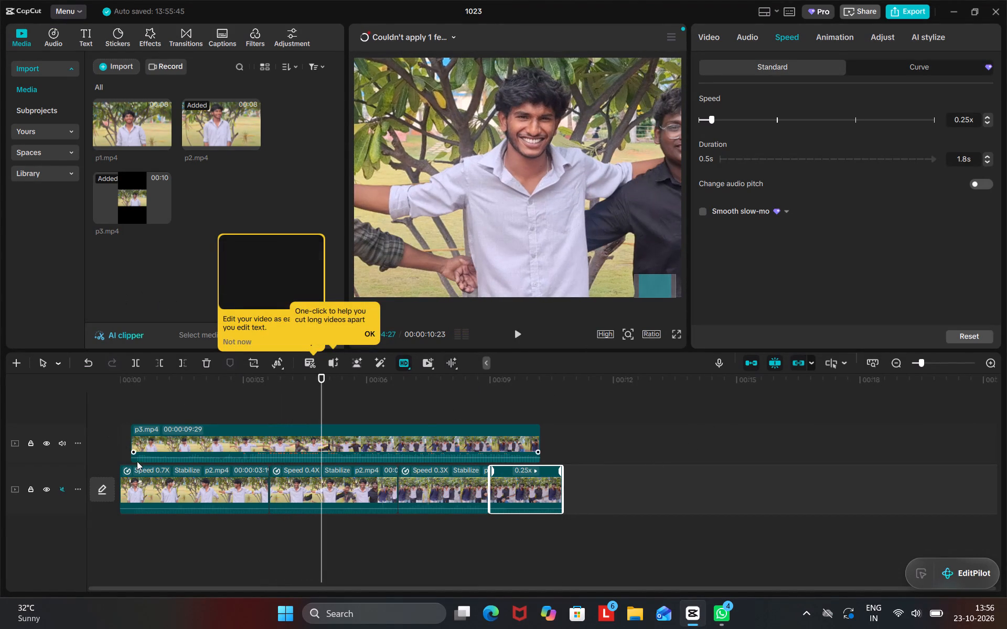
Place the playhead at the cut between the first and second p2 segments and search the video effects for blur.
left_click(271, 473)
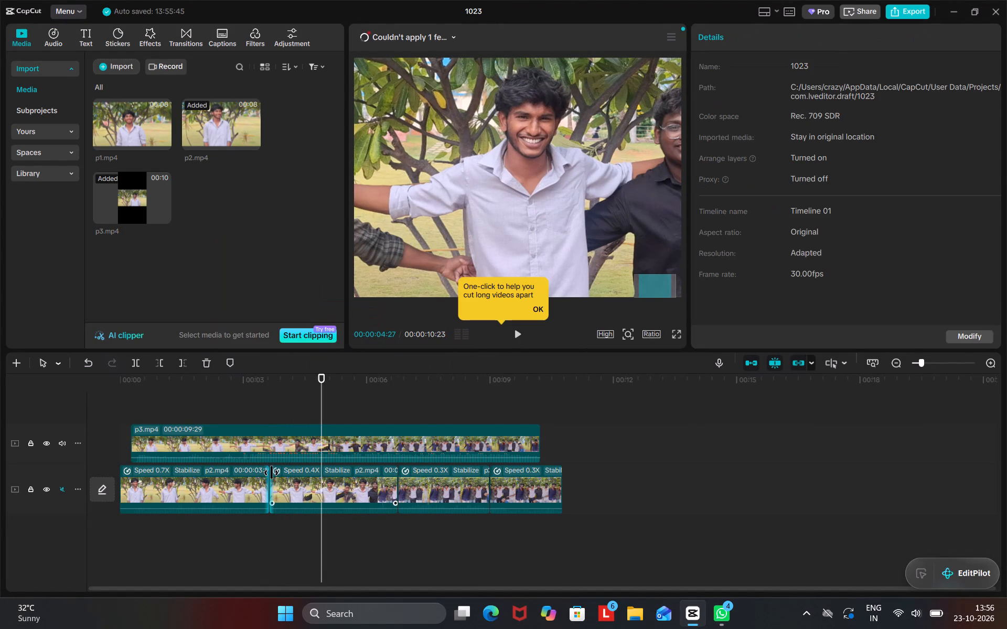
left_click(275, 377)
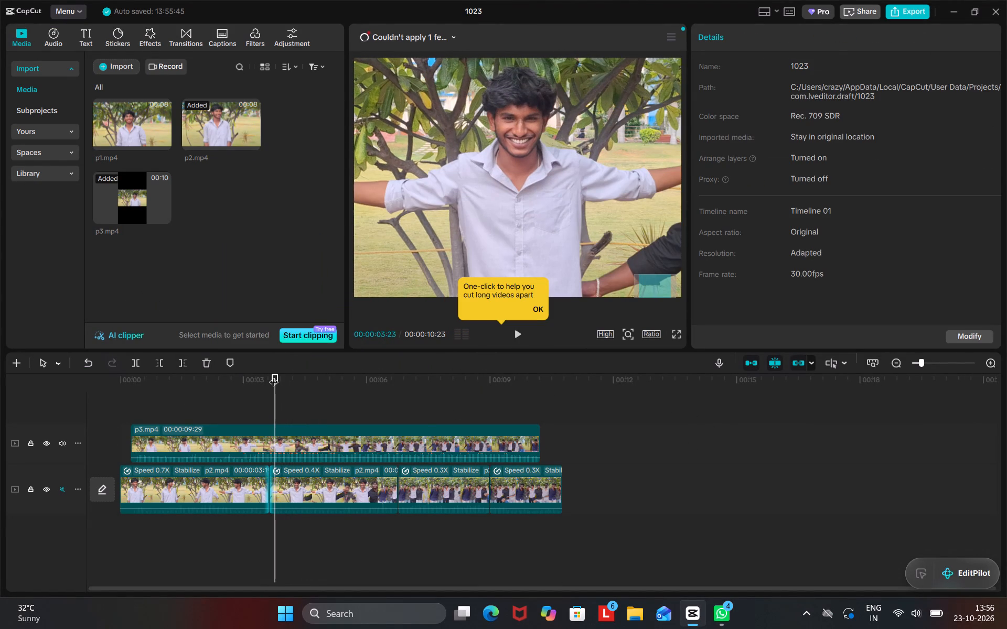
left_click(274, 375)
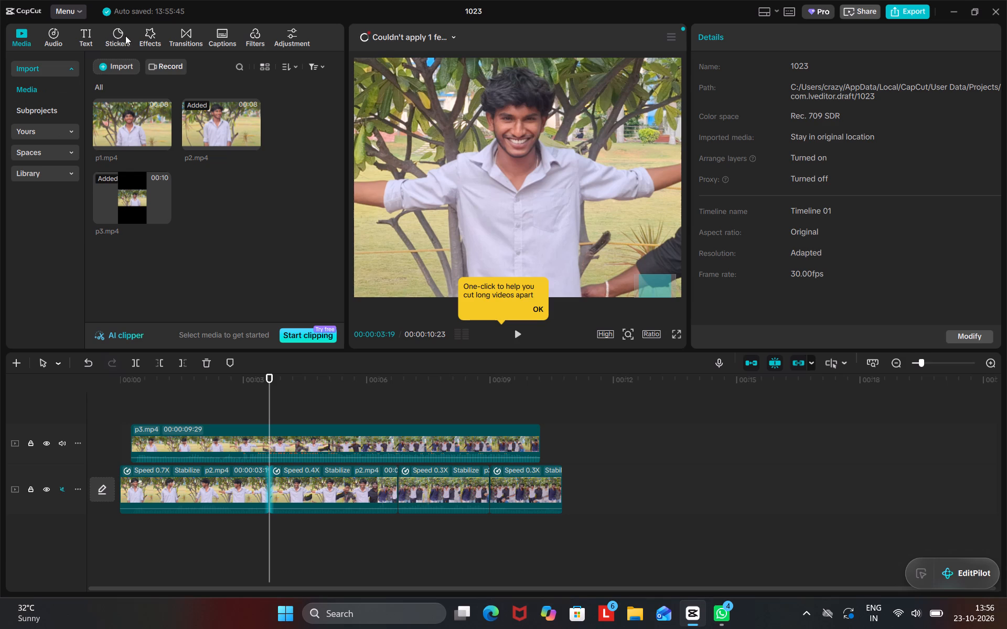
left_click(140, 40)
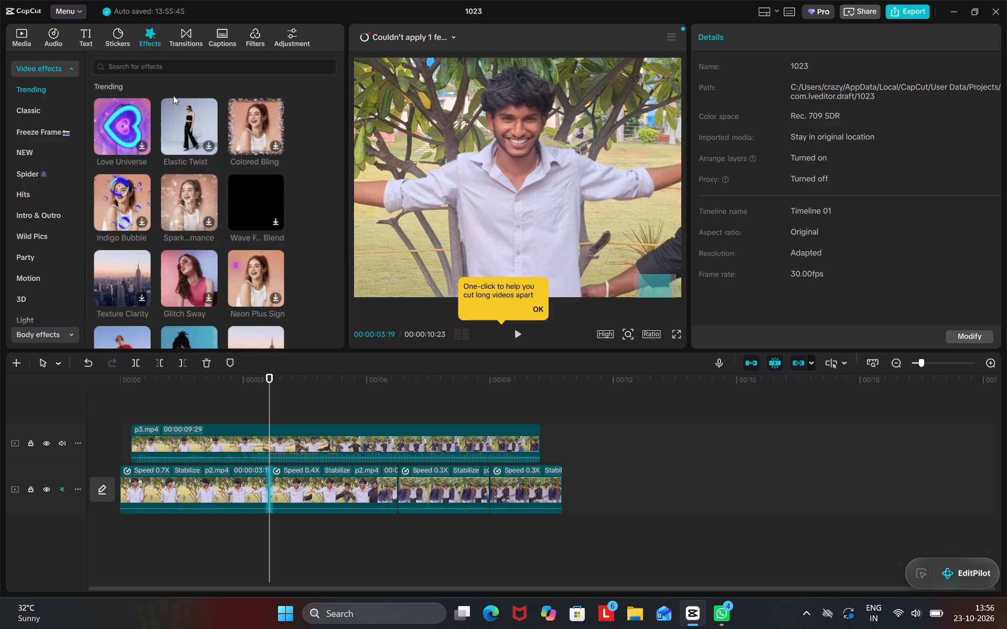
left_click(153, 66)
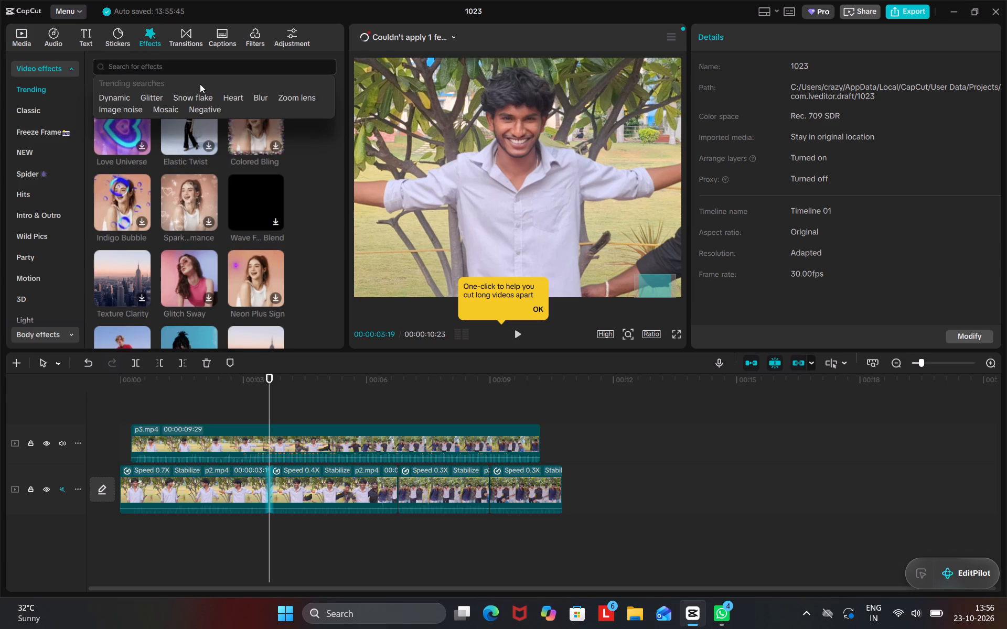
type("blur")
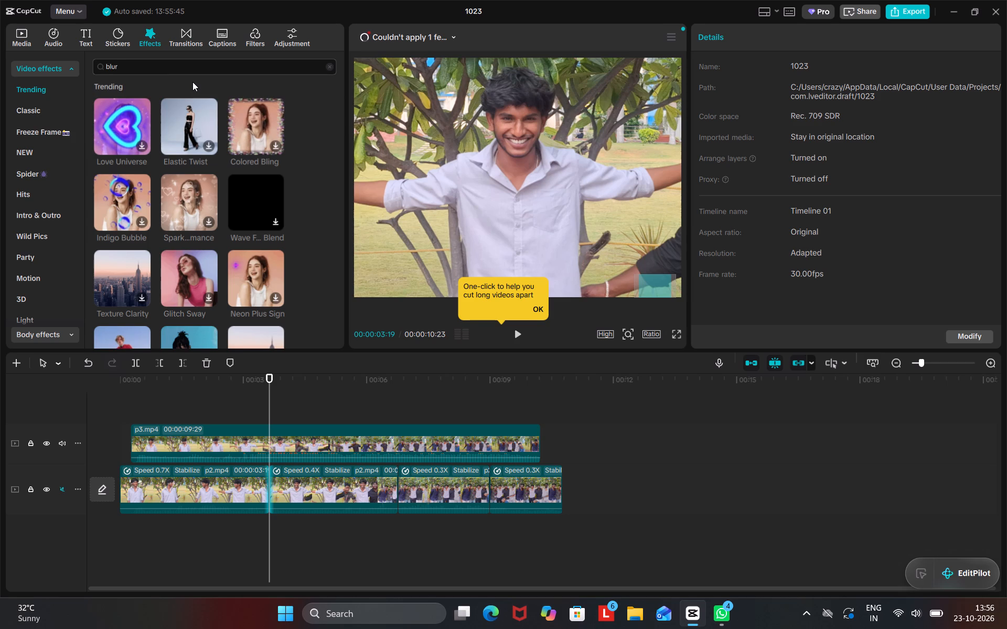
key("Return")
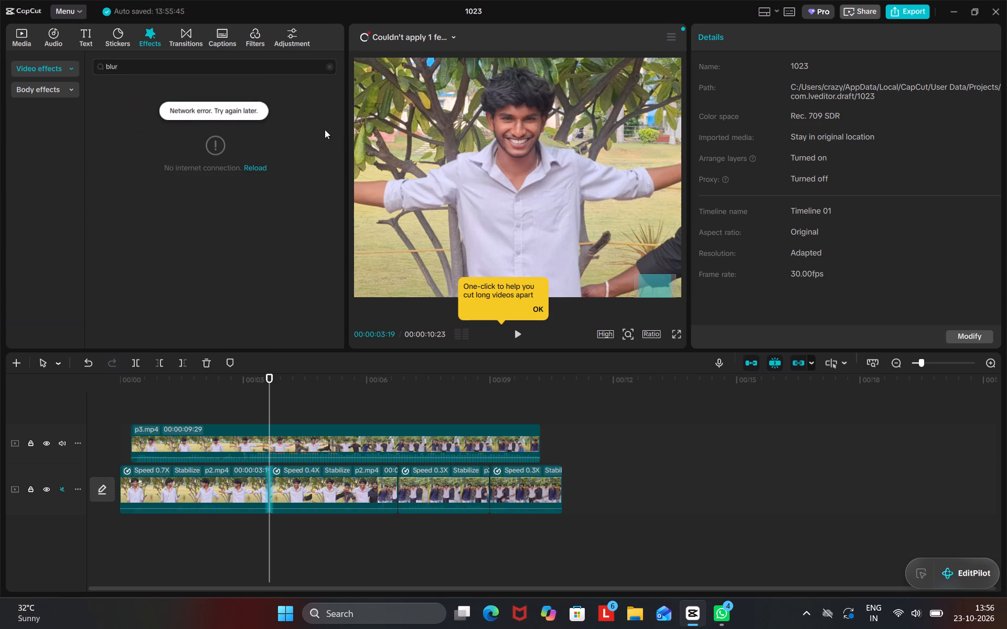
Clear the effects search and search again with the suggested trending term Blur.
key("BackSpace")
key("BackSpace")
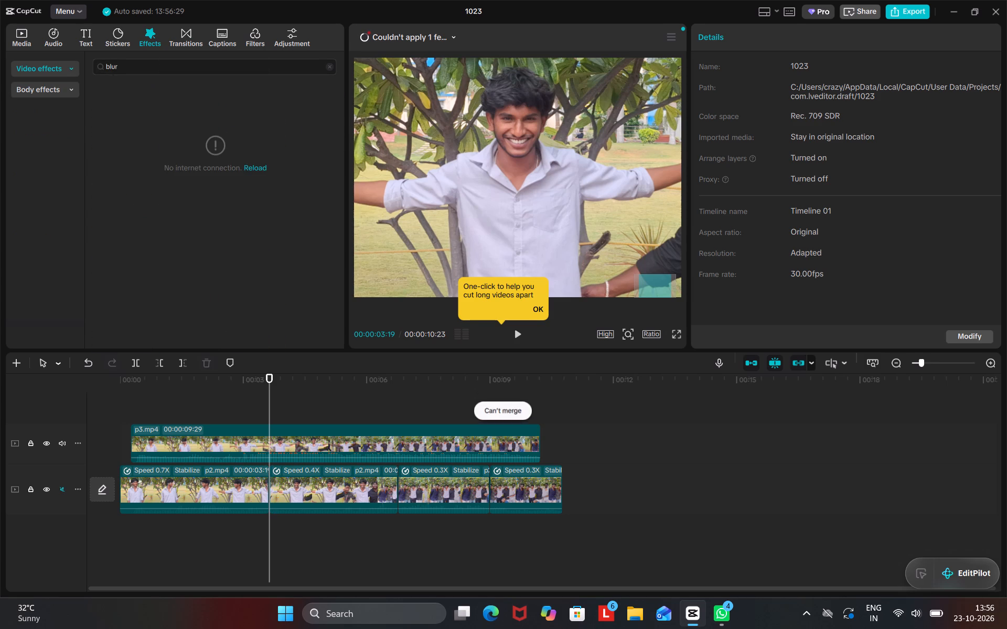
left_click_drag(147, 66, 140, 64)
key("BackSpace")
left_click_drag(140, 64, 88, 71)
key("BackSpace")
key("BackSpace")
key("BackSpace")
key("BackSpace")
key("BackSpace")
key("BackSpace")
key("BackSpace")
key("BackSpace")
key("BackSpace")
key("BackSpace")
key("BackSpace")
key("BackSpace")
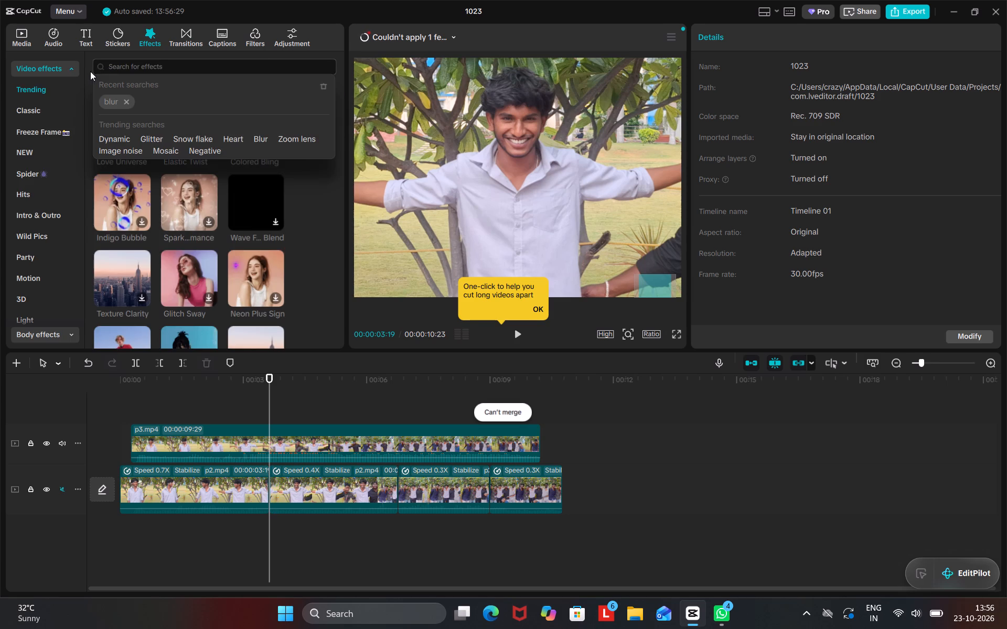
left_click(253, 138)
left_click(258, 137)
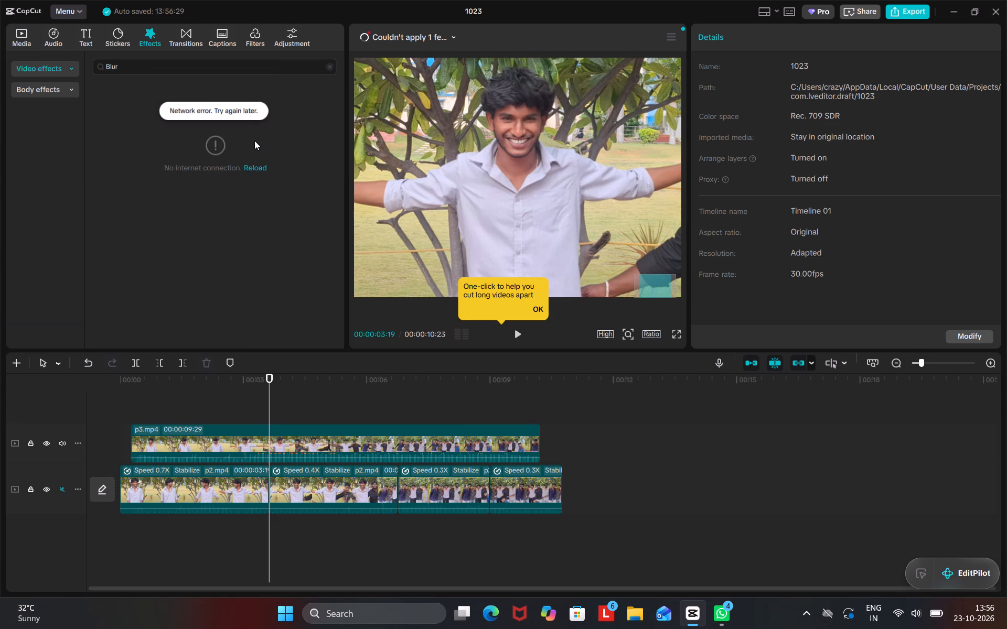
Try reloading the Blur effect search results.
left_click(254, 162)
left_click(254, 167)
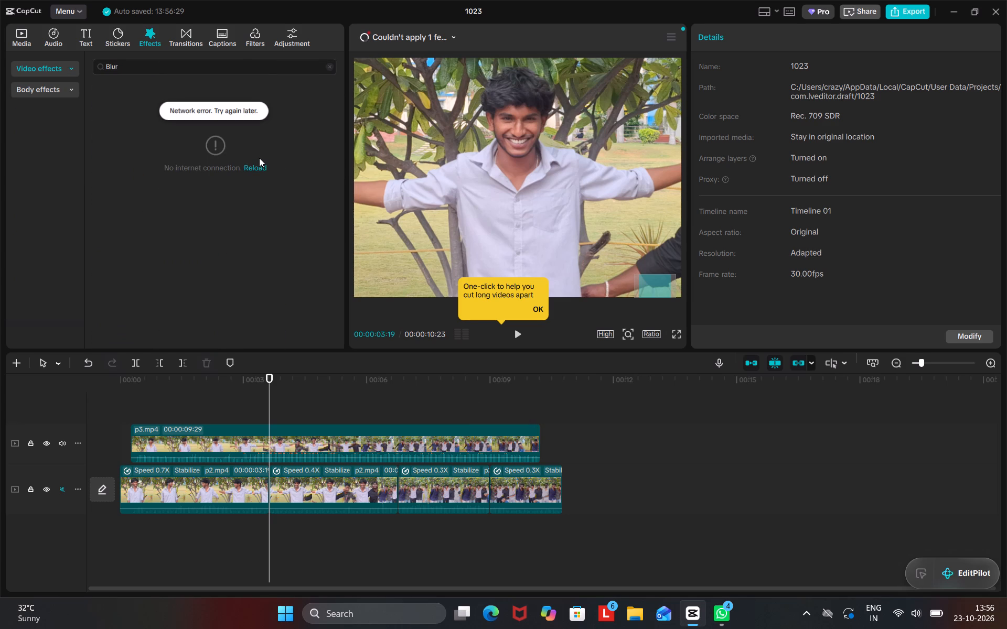
left_click(264, 169)
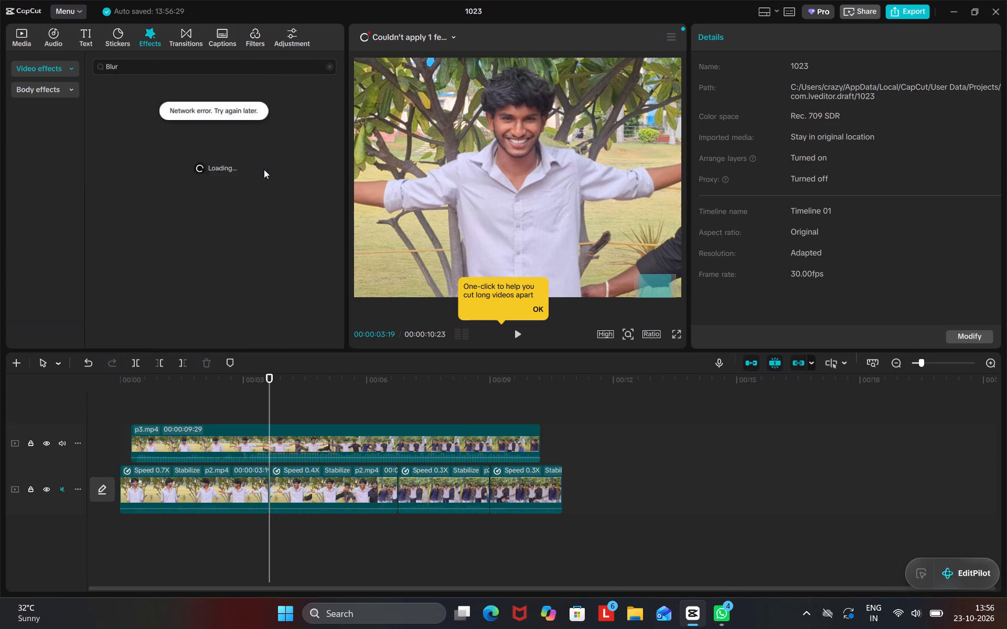
left_click(264, 169)
left_click(250, 62)
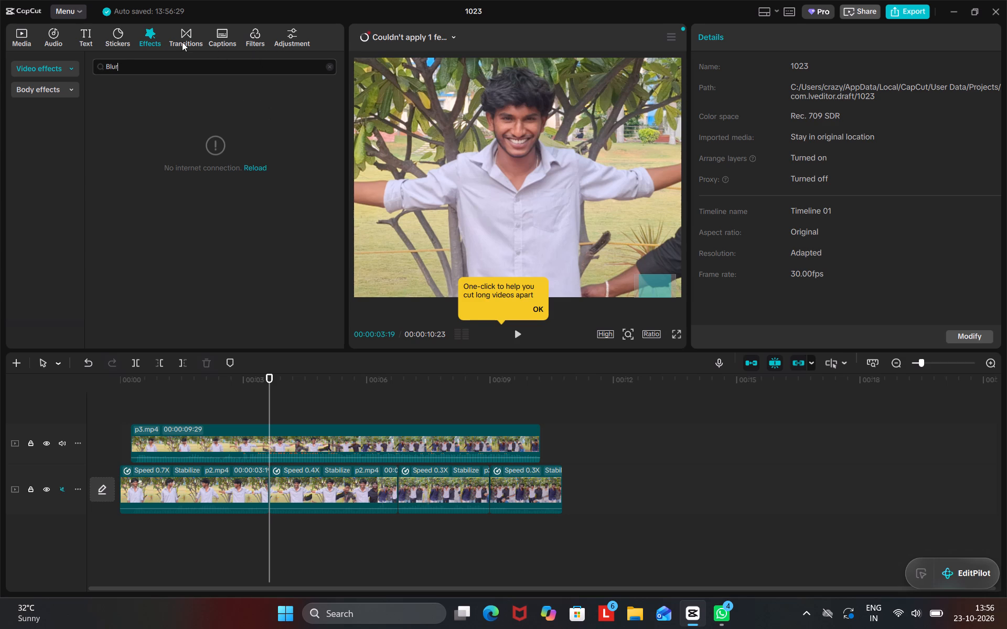
Open the filters library and try reloading it.
left_click(256, 46)
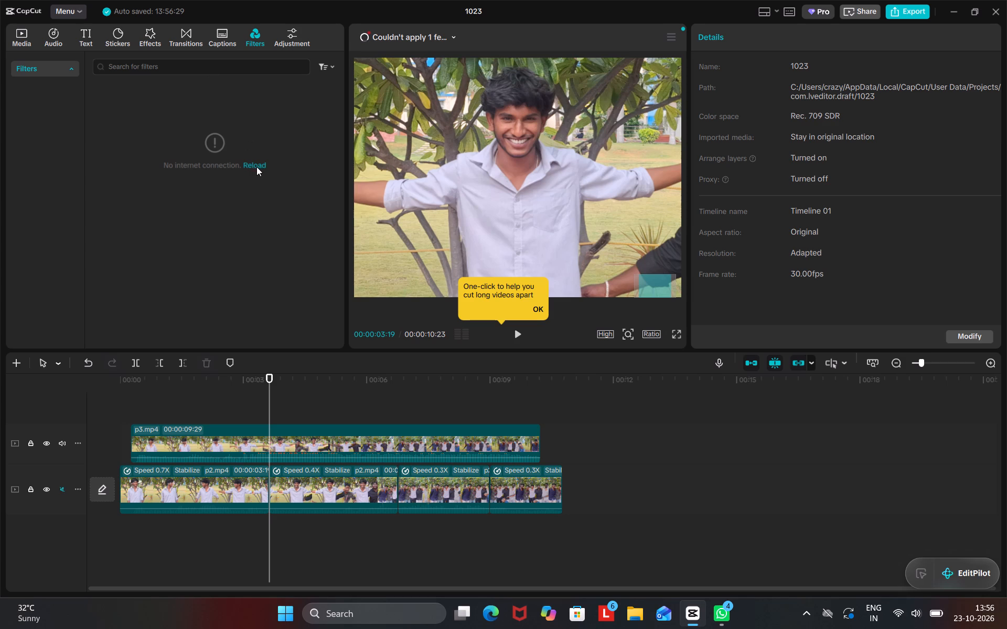
double_click(258, 165)
Connect the computer to the japan free VPN in the Windows network settings.
left_click(930, 622)
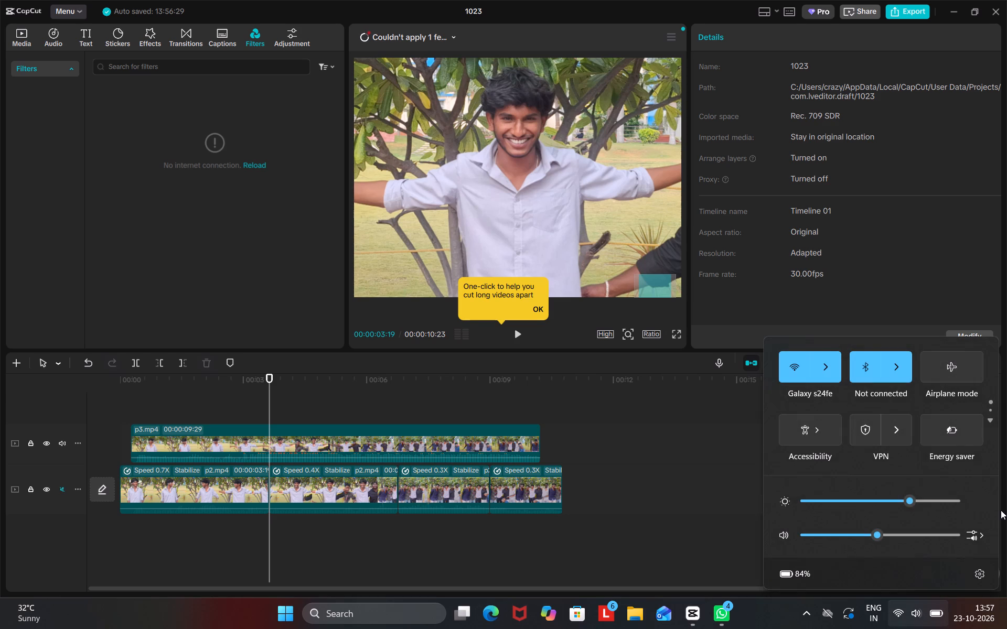
left_click(897, 425)
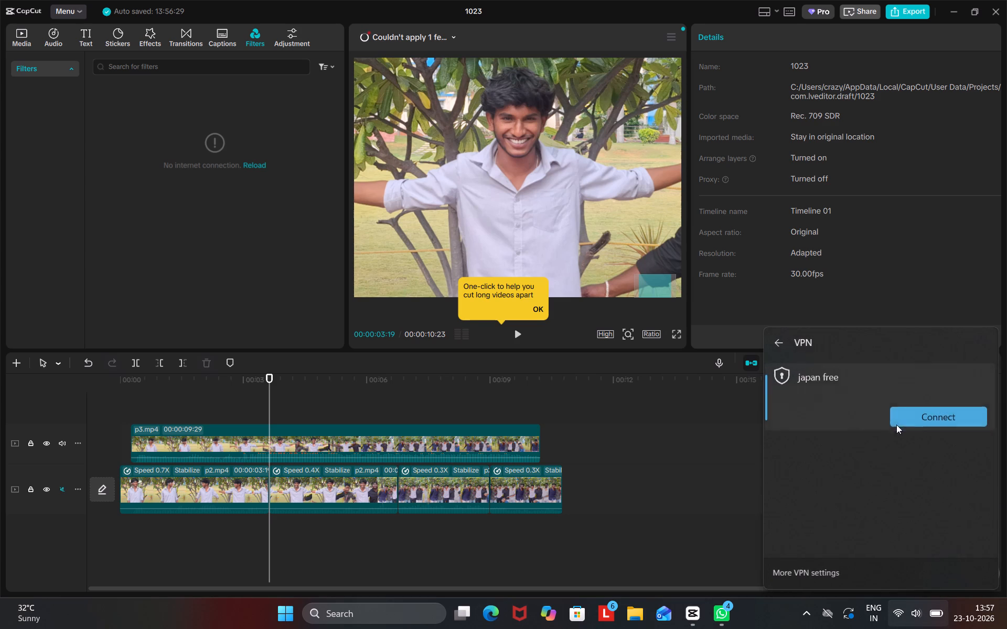
left_click(922, 412)
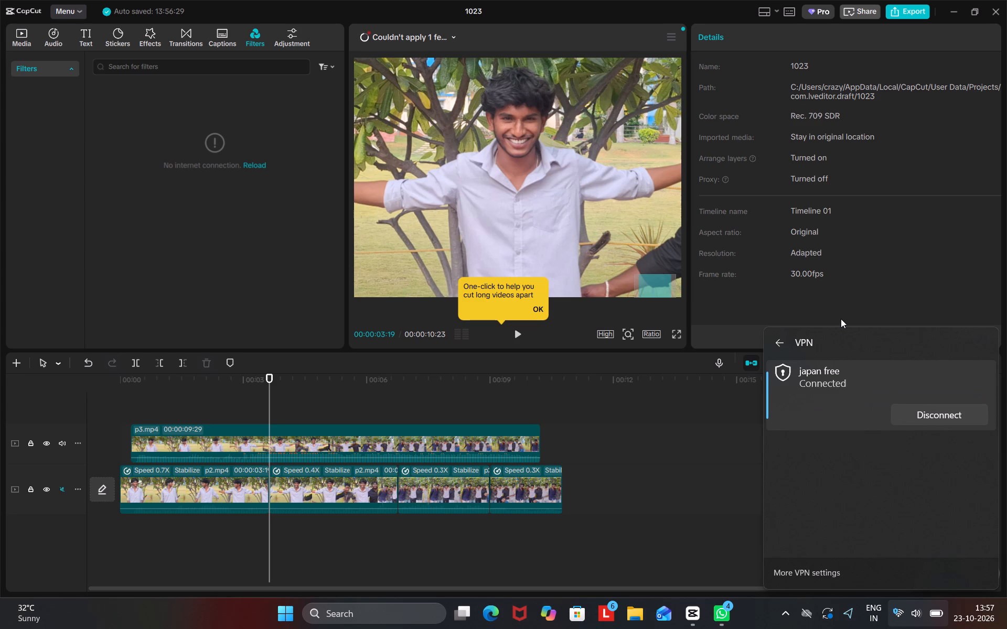
Return to CapCut and reload the filters library.
left_click(241, 164)
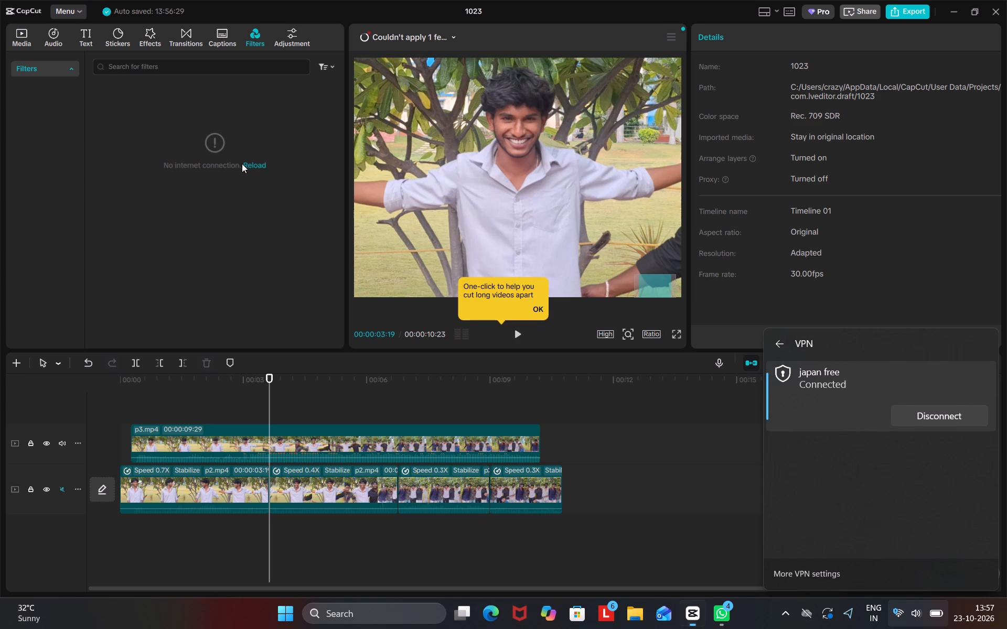
left_click(248, 165)
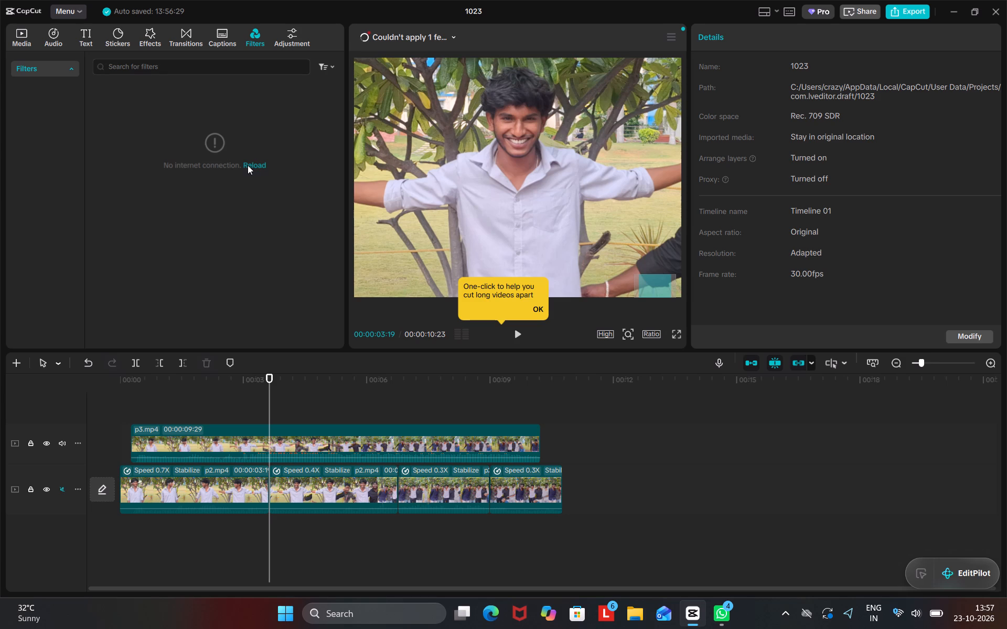
left_click(248, 165)
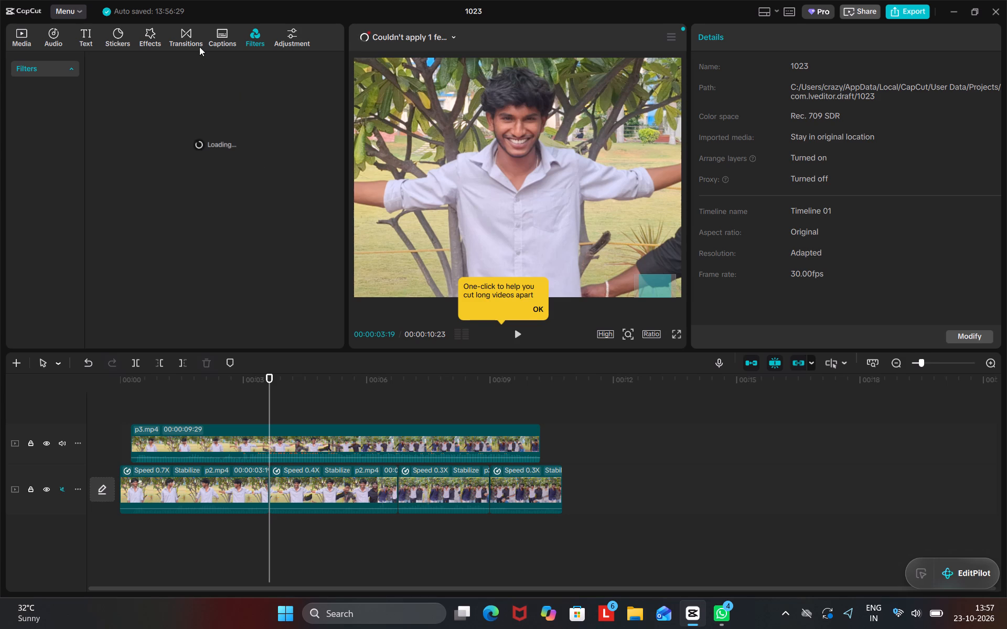
Go back to the Blur search in the video effects and try reloading its results.
left_click(149, 33)
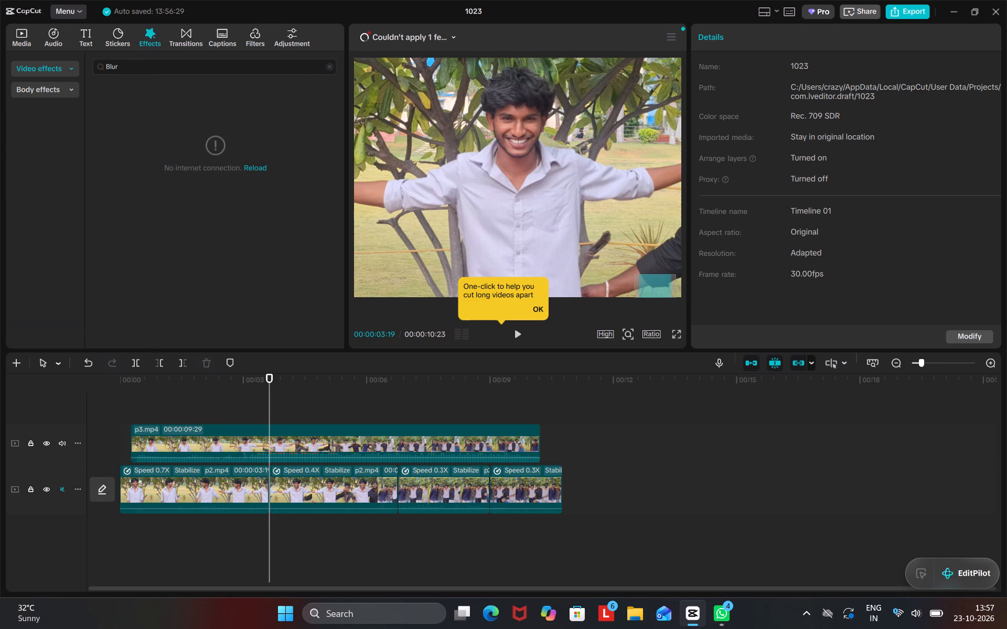
left_click(144, 67)
triple_click(251, 166)
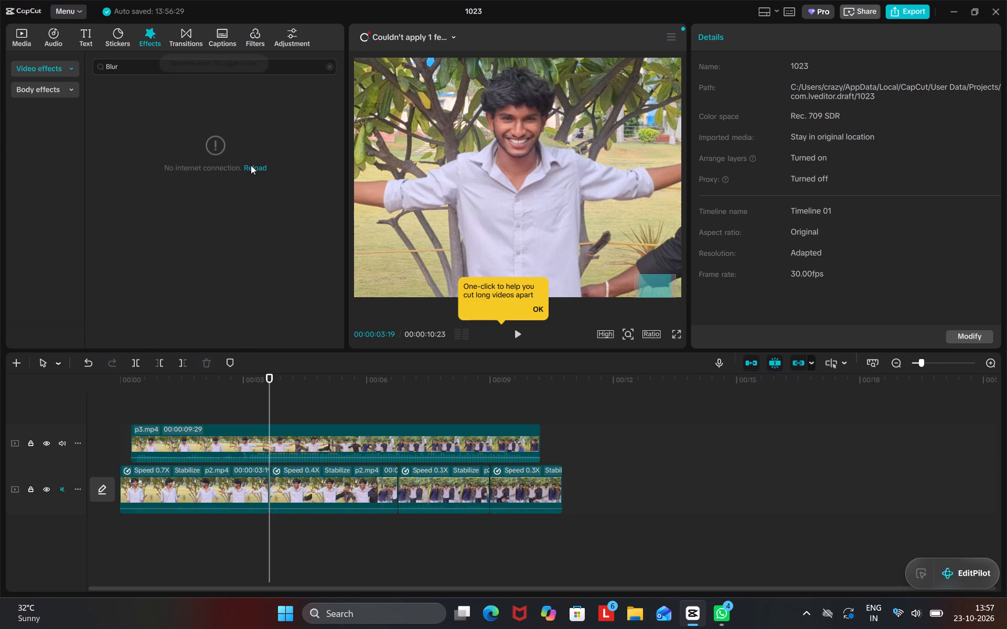
triple_click(251, 165)
triple_click(250, 165)
triple_click(249, 165)
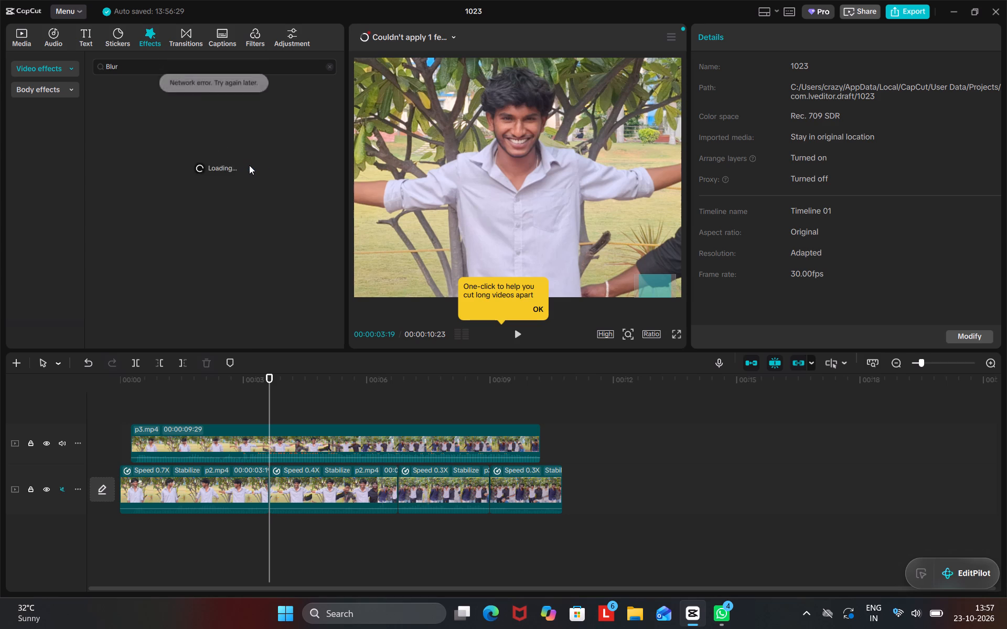
triple_click(249, 165)
triple_click(249, 165)
triple_click(249, 165)
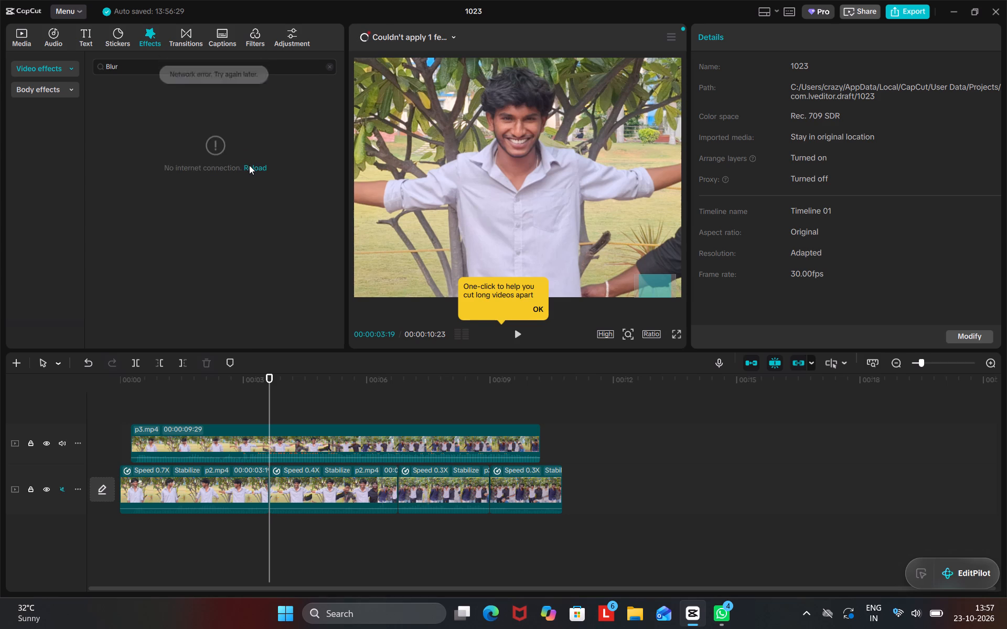
Go to the Trending video effects and try to preview the Elastic Twist effect.
left_click(63, 90)
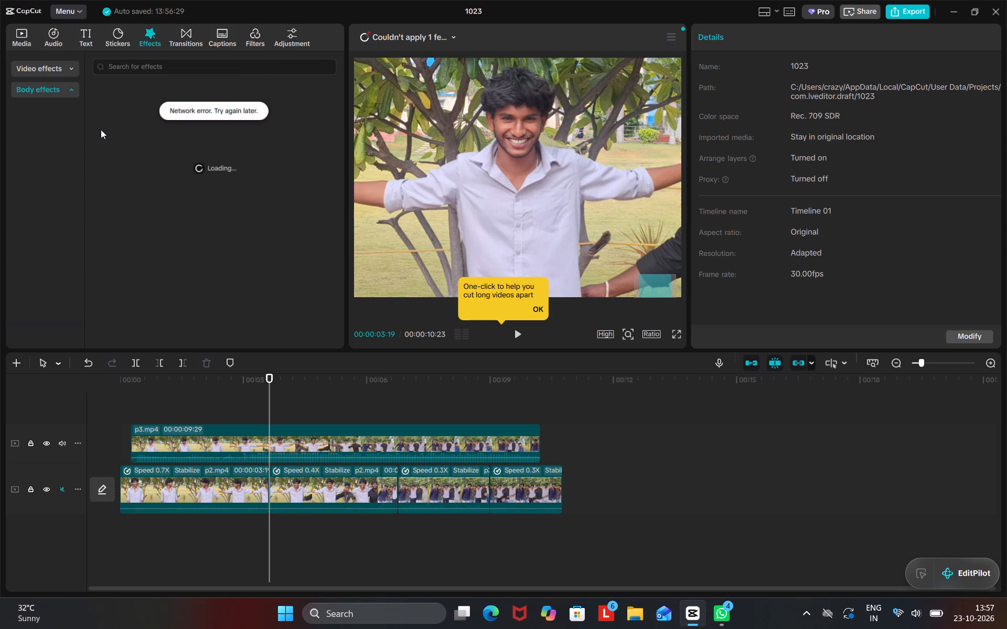
left_click(51, 72)
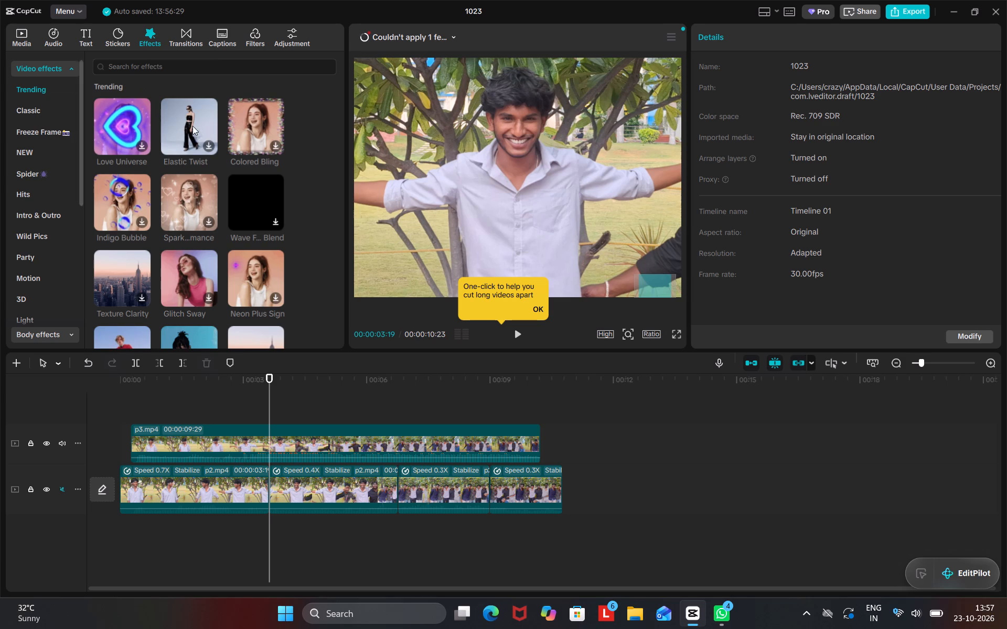
left_click(189, 125)
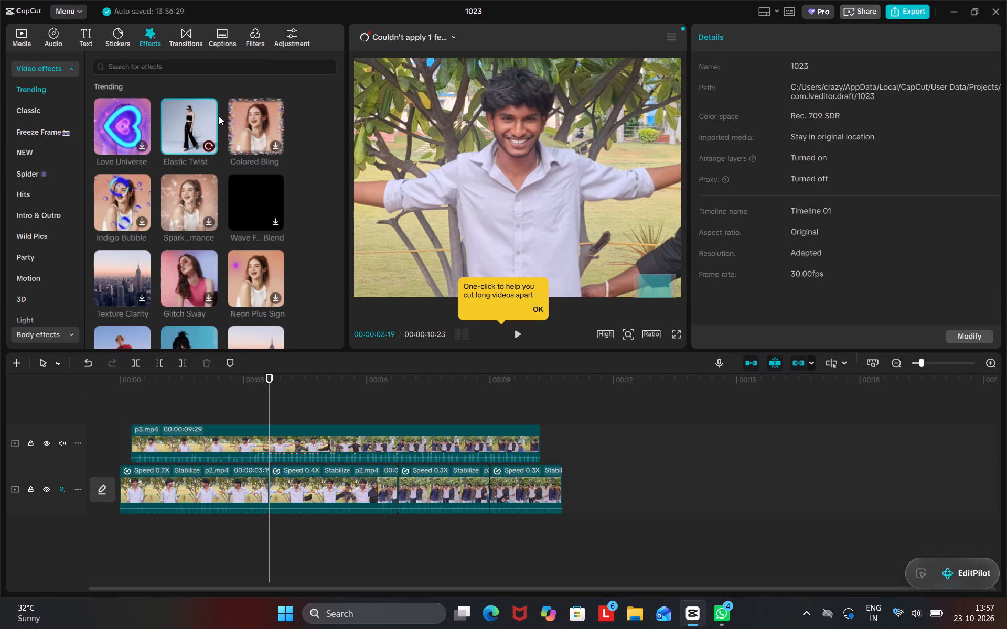
Browse the video effect categories for a suitable effect, checking Freeze Frame and Texture.
left_click(49, 129)
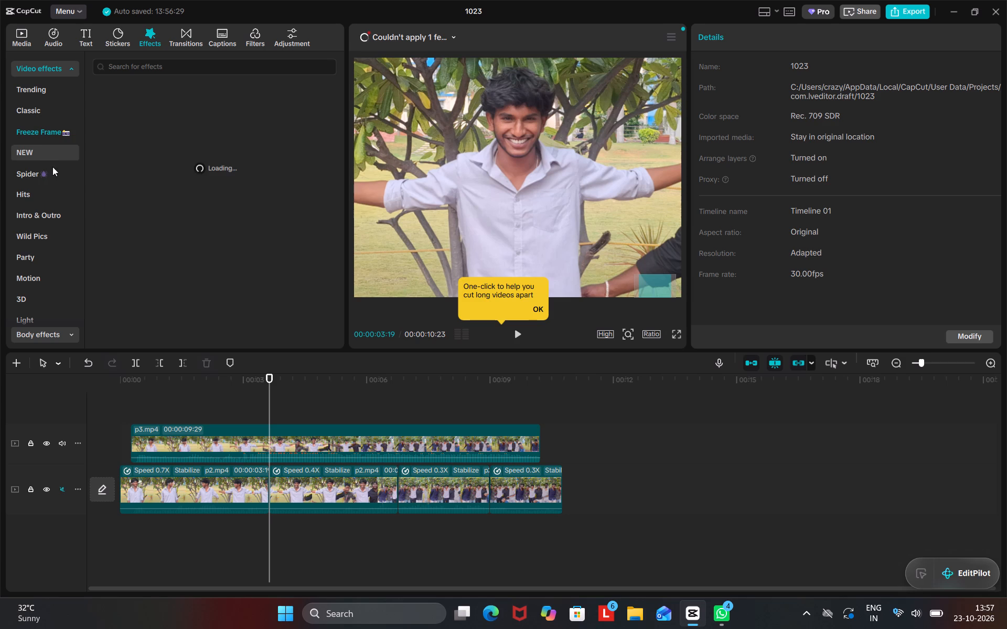
scroll(55, 188, "down", 1)
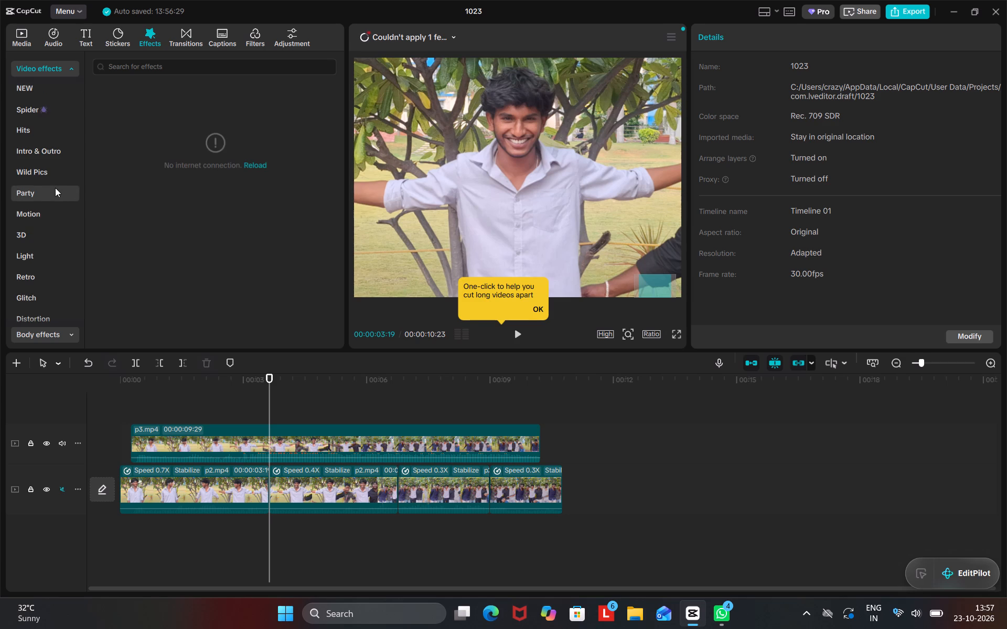
scroll(57, 200, "down", 1)
scroll(55, 244, "down", 1)
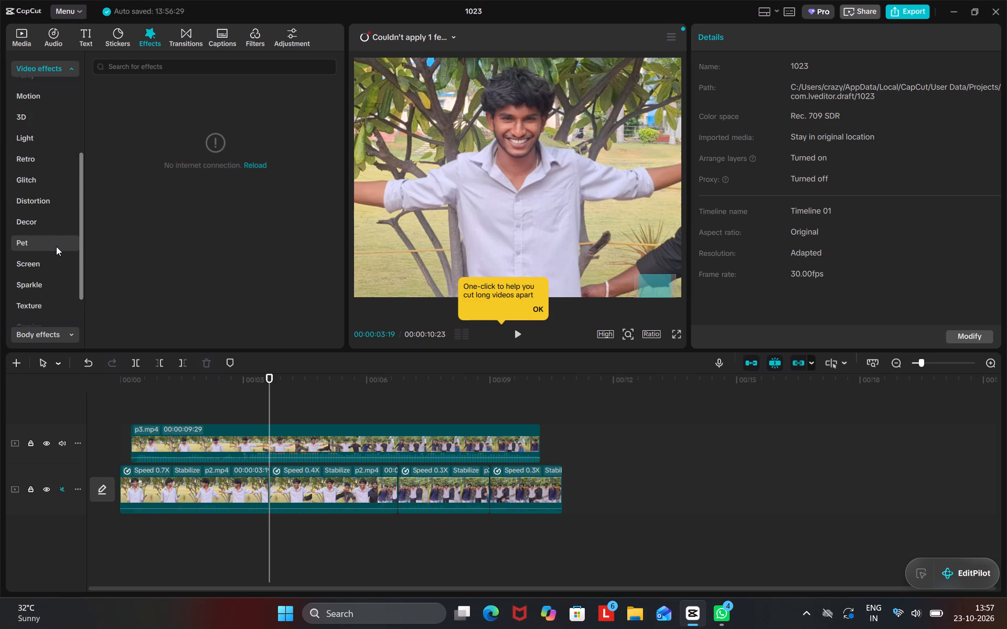
scroll(57, 246, "down", 2)
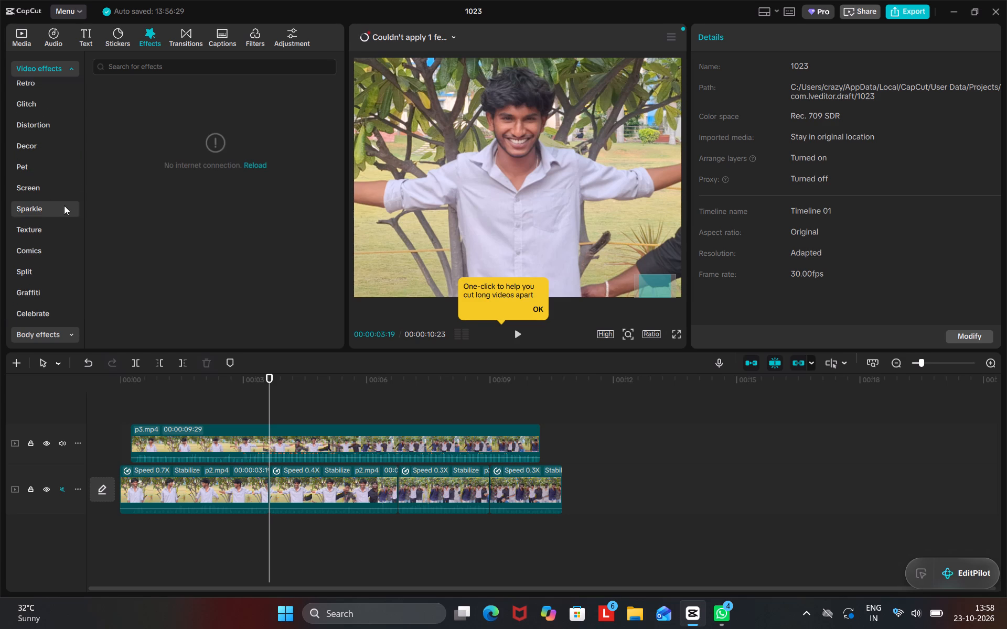
left_click(52, 227)
scroll(54, 220, "down", 6)
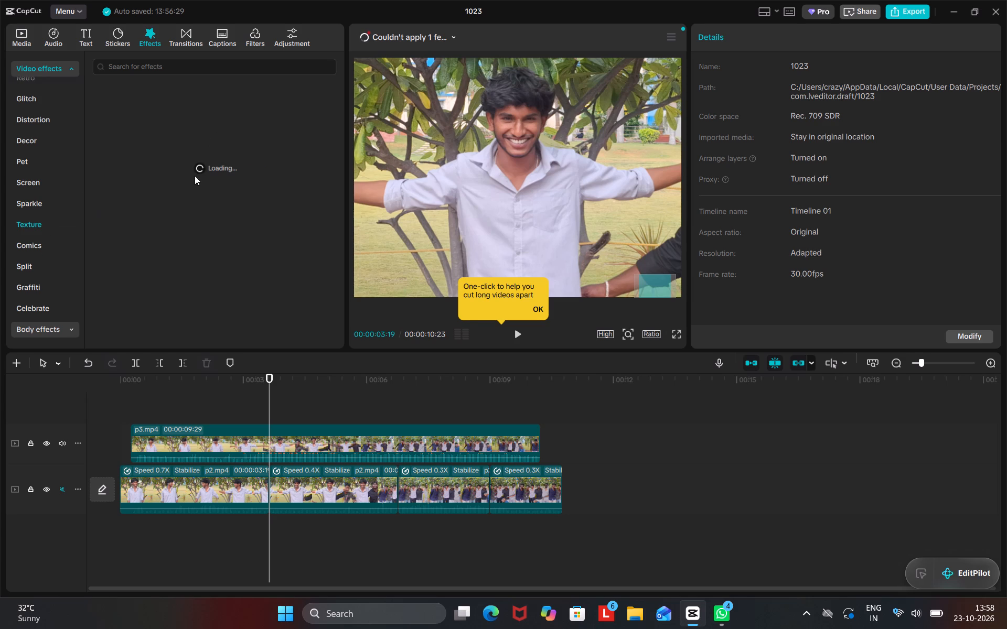